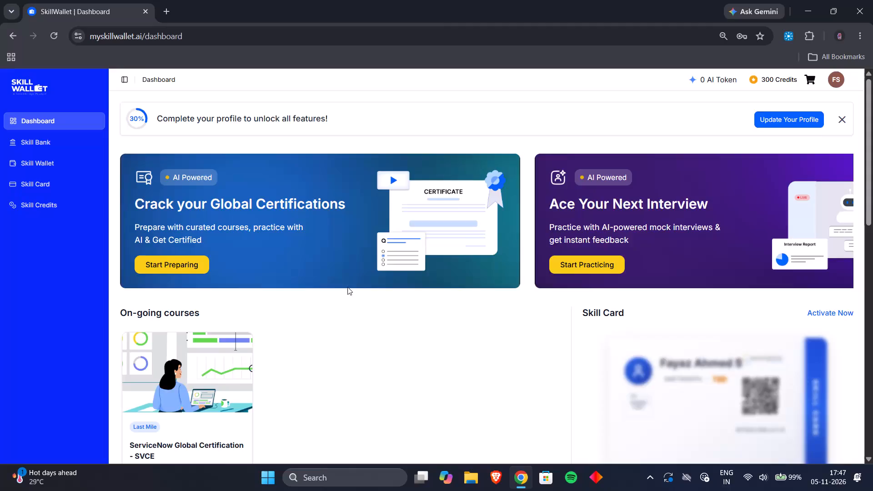
Open the Incident Lifecycle Automation in ServiceNow capstone project from the ServiceNow Global Certification - SVCE course.
{"action": "scroll", "coordinate": [266, 309], "scroll_direction": "down", "scroll_amount": 5}
{"action": "left_click", "coordinate": [202, 144]}
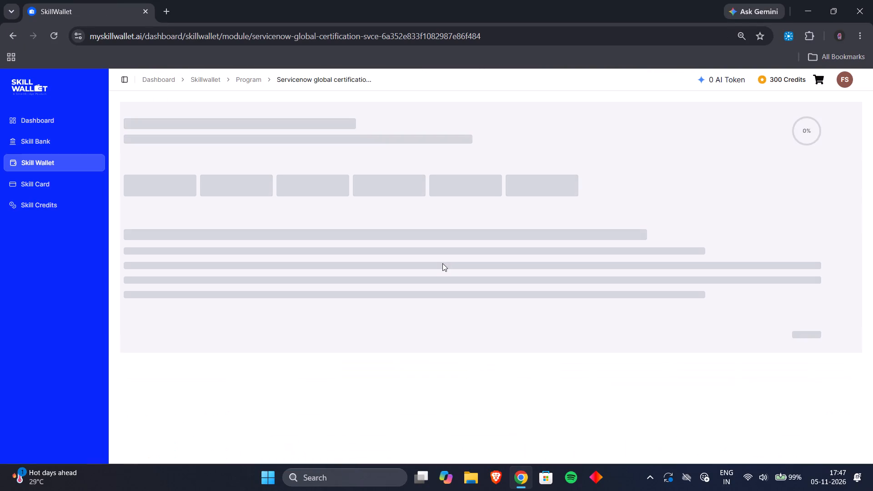
{"action": "left_click", "coordinate": [309, 171]}
{"action": "scroll", "coordinate": [367, 208], "scroll_direction": "down", "scroll_amount": 2}
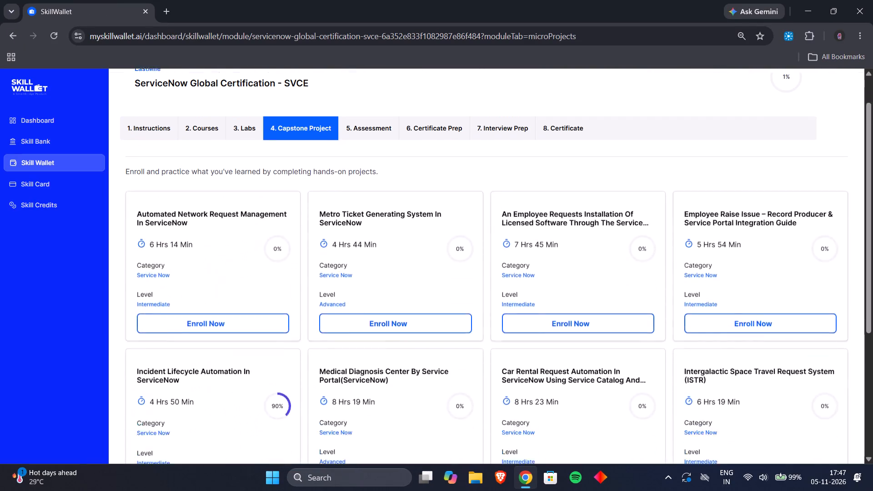
{"action": "scroll", "coordinate": [367, 208], "scroll_direction": "down", "scroll_amount": 3}
{"action": "left_click", "coordinate": [224, 268]}
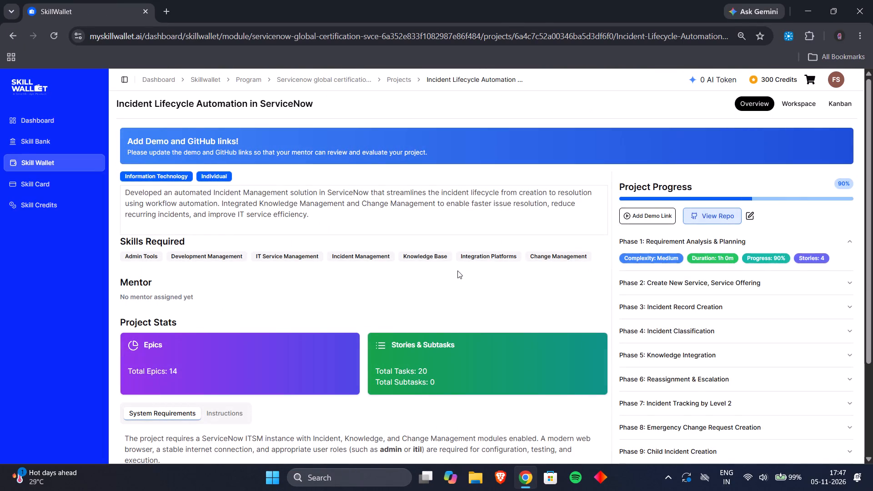
Examine the project's phase list, including Phase 2, and the project workspace.
{"action": "scroll", "coordinate": [477, 266], "scroll_direction": "down", "scroll_amount": 7}
{"action": "left_click", "coordinate": [697, 154]}
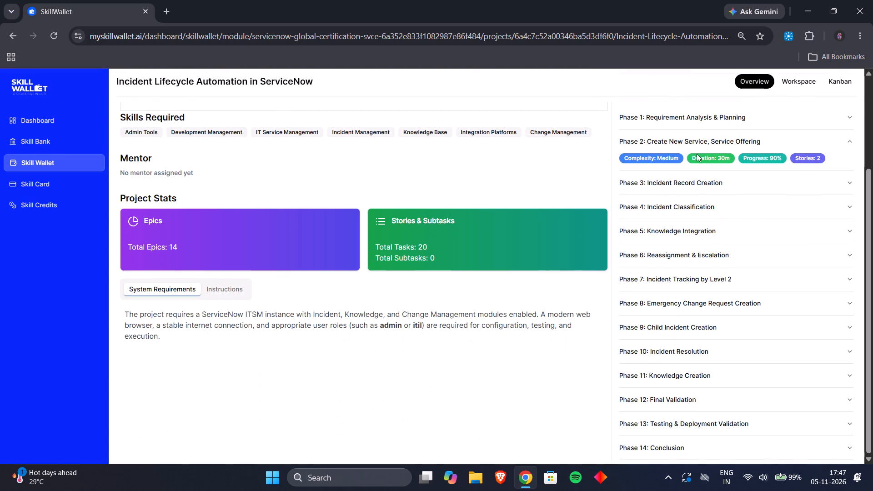
{"action": "left_click", "coordinate": [733, 148]}
{"action": "left_click", "coordinate": [791, 80]}
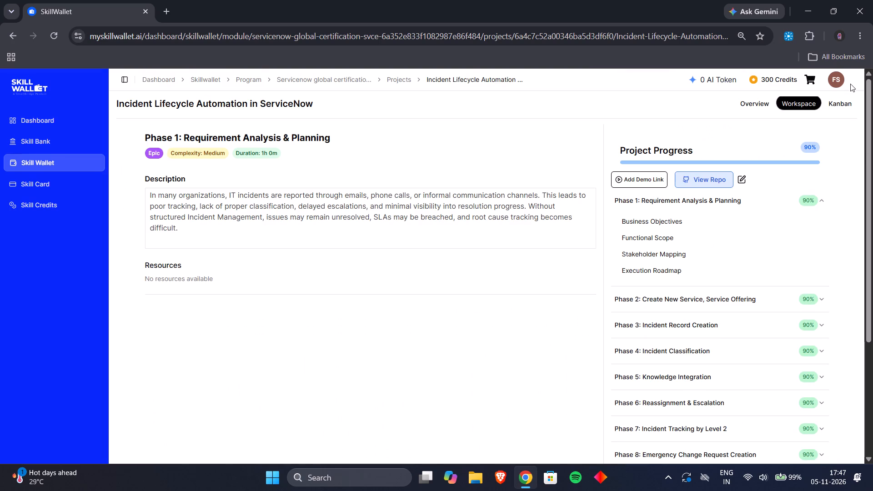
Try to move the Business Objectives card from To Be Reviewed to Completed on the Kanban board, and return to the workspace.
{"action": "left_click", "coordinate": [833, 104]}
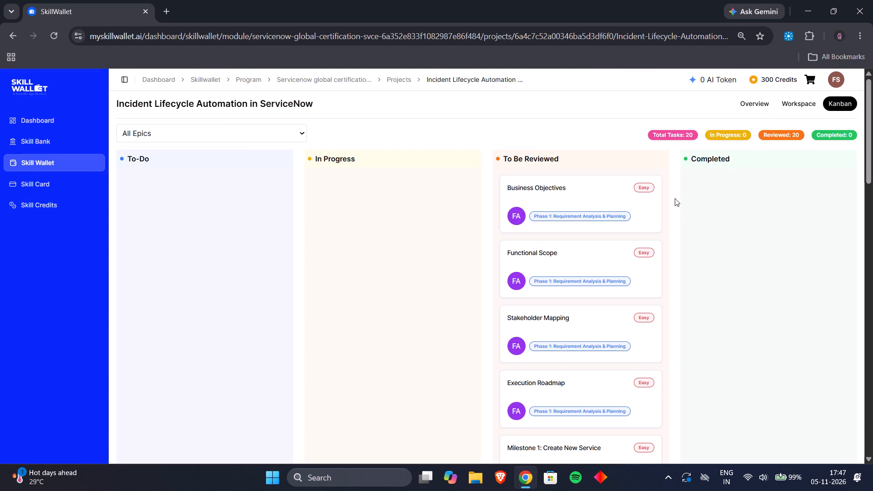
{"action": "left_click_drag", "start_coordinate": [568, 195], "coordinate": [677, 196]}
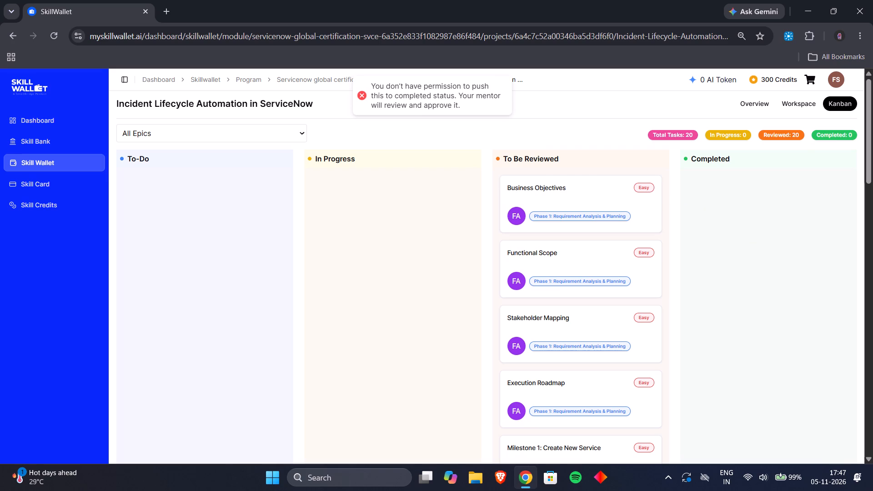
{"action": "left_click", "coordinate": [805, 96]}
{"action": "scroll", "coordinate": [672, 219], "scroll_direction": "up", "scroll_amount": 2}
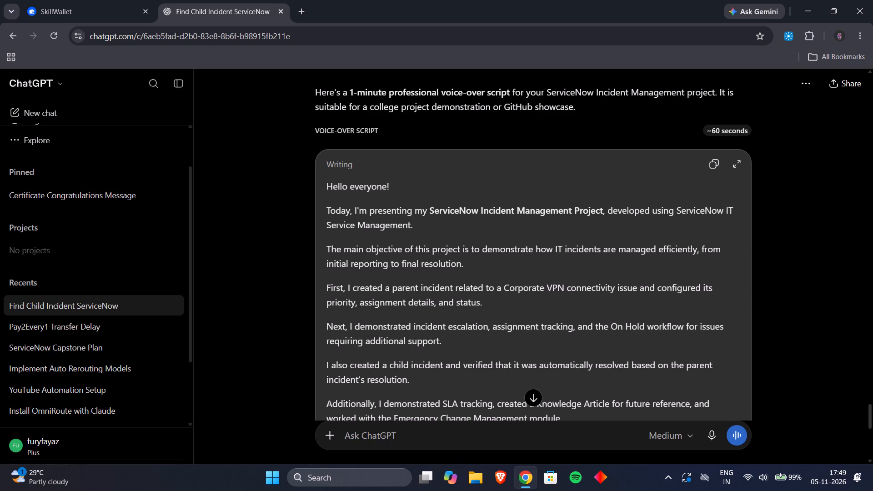
{"action": "scroll", "coordinate": [653, 236], "scroll_direction": "down", "scroll_amount": 1}
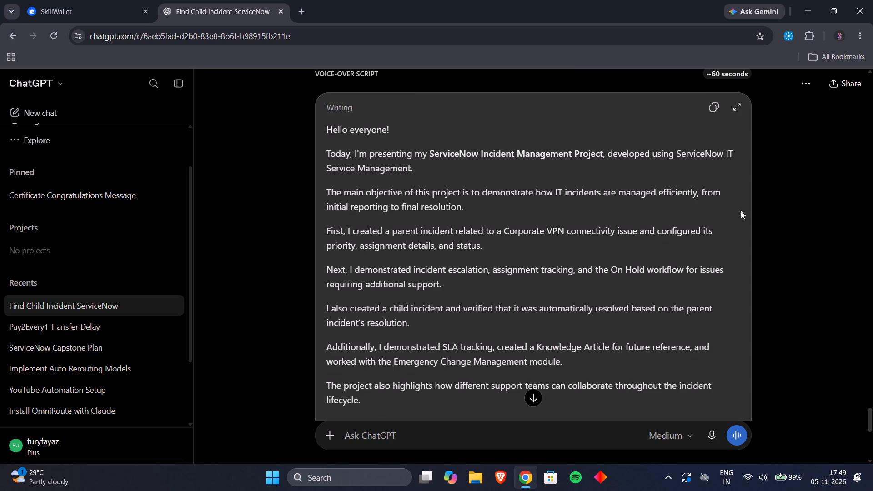
{"action": "scroll", "coordinate": [732, 210], "scroll_direction": "down", "scroll_amount": 1}
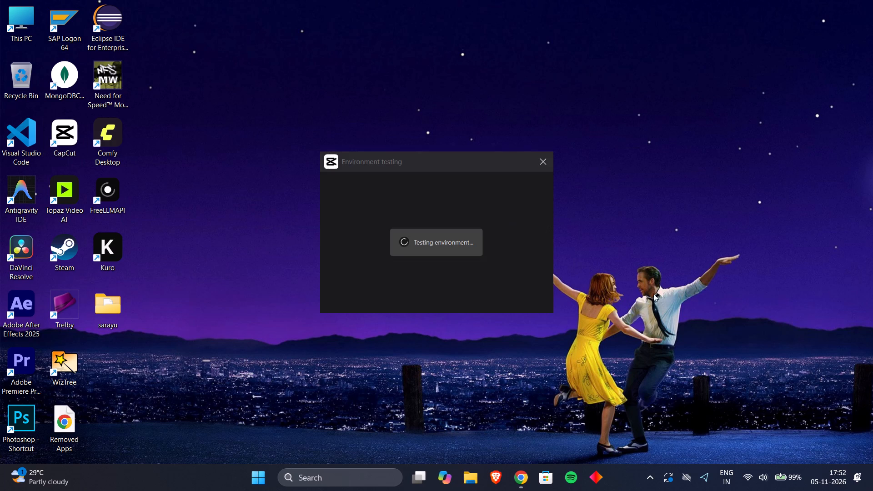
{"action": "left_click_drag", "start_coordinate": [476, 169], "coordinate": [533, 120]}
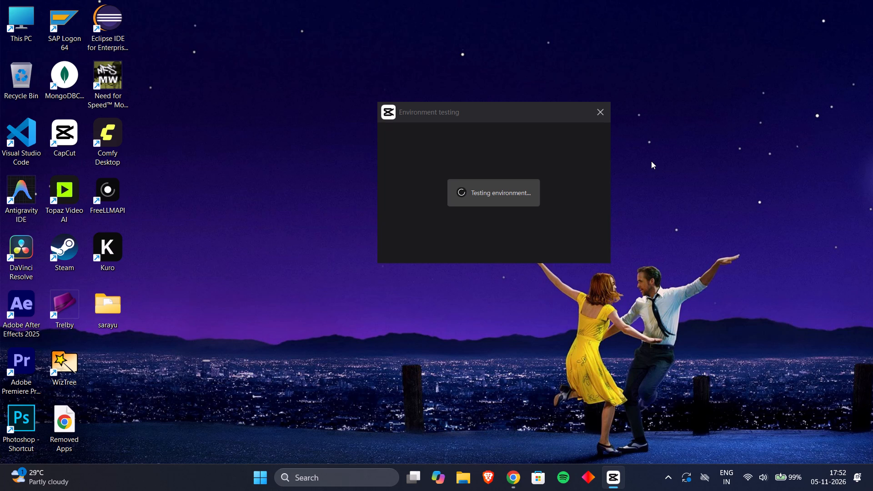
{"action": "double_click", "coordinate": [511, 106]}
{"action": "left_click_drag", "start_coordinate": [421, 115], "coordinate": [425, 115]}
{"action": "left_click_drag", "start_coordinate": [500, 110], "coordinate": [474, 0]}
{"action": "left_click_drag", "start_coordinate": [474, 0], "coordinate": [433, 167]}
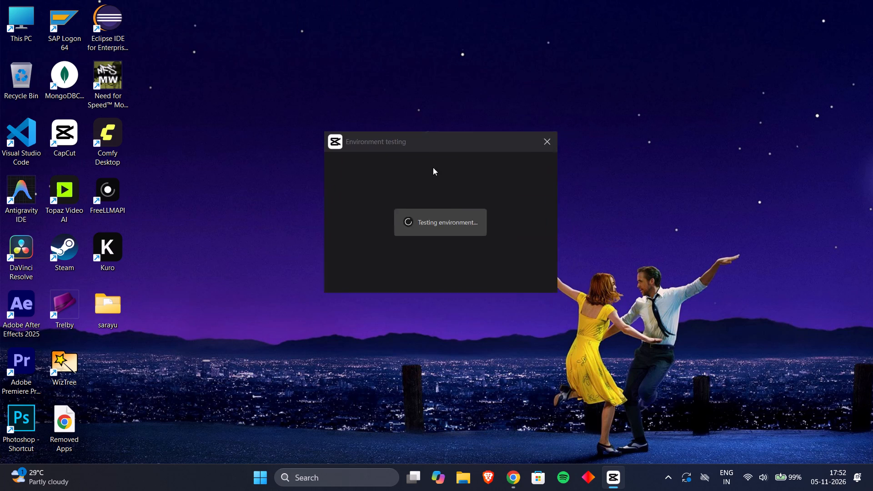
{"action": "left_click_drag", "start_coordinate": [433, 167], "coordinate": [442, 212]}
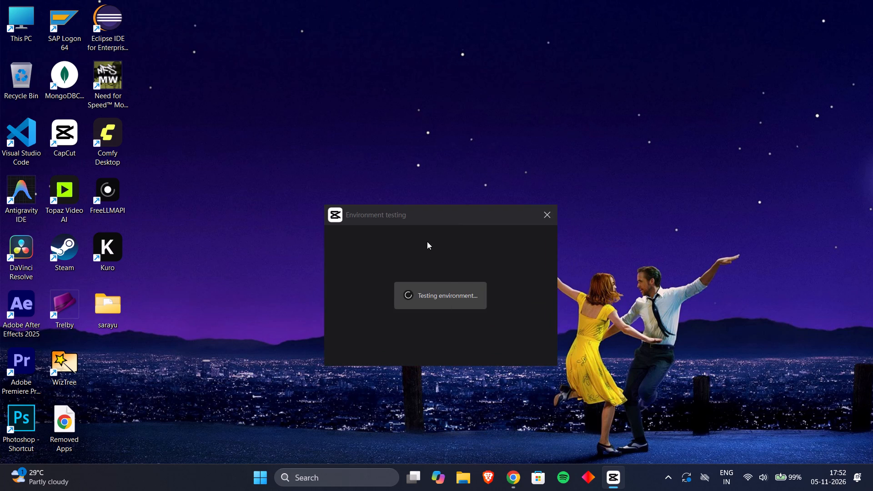
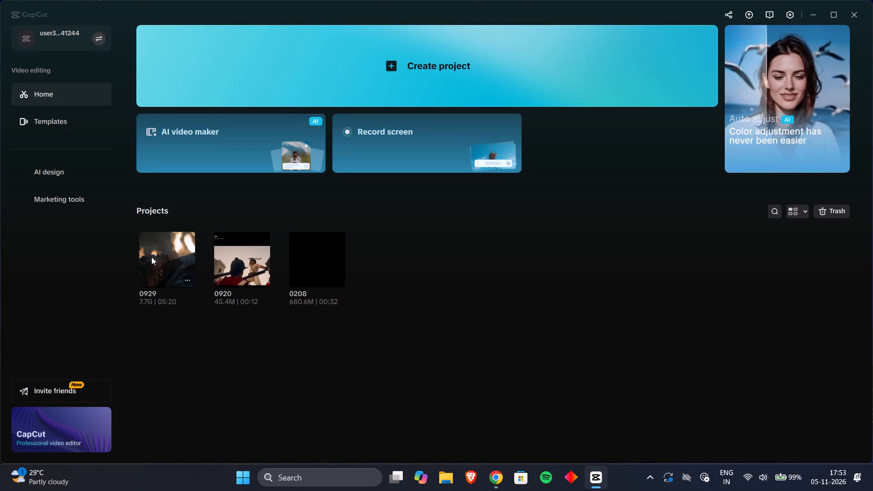
Delete the existing project 0929 from the project list.
{"action": "left_click", "coordinate": [188, 281]}
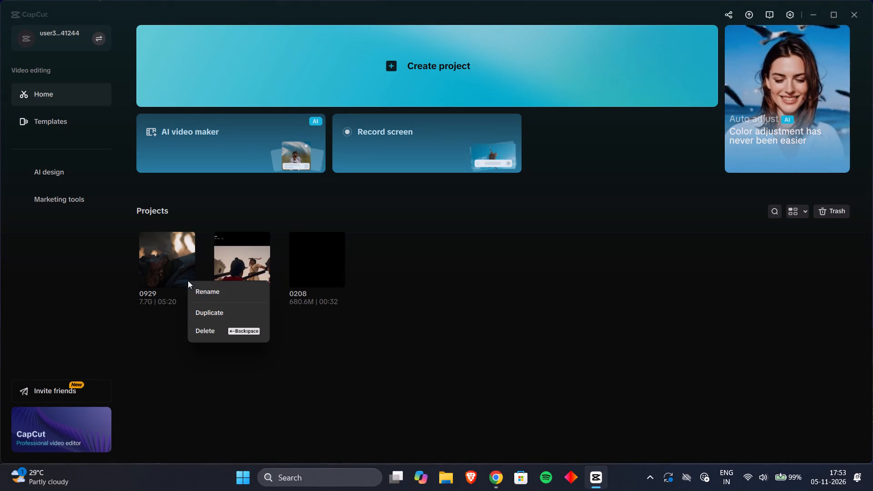
{"action": "left_click", "coordinate": [212, 324]}
{"action": "left_click", "coordinate": [403, 273]}
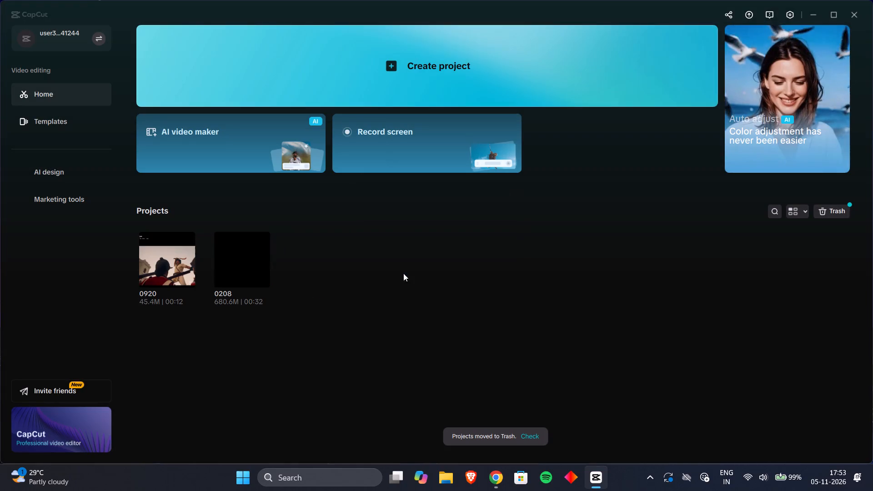
Create a new, empty video project.
{"action": "left_click", "coordinate": [412, 65]}
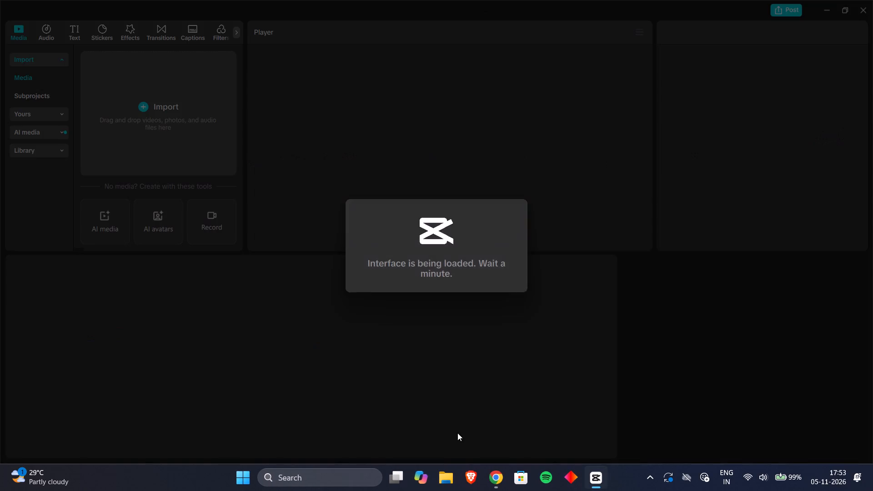
Import the INC0010001 Service Operations Workspace screen recording from the Captures folder in Videos into the project's media.
{"action": "left_click", "coordinate": [145, 108]}
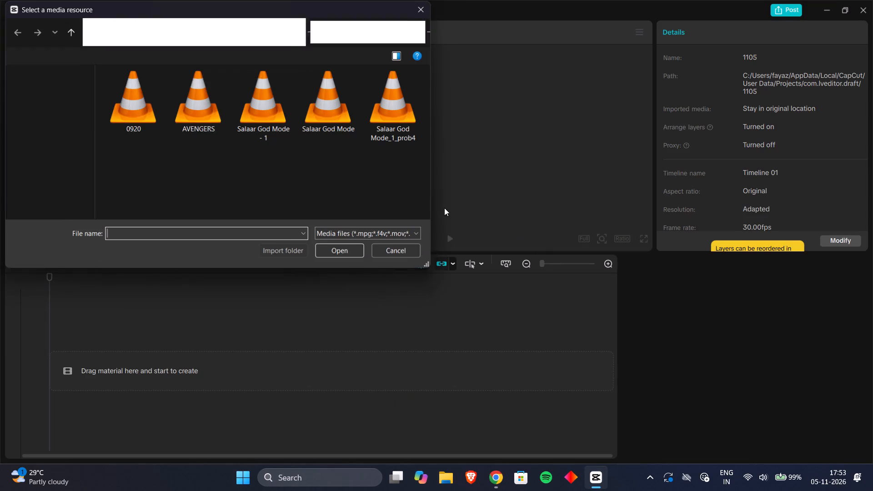
{"action": "scroll", "coordinate": [20, 142], "scroll_direction": "up", "scroll_amount": 3}
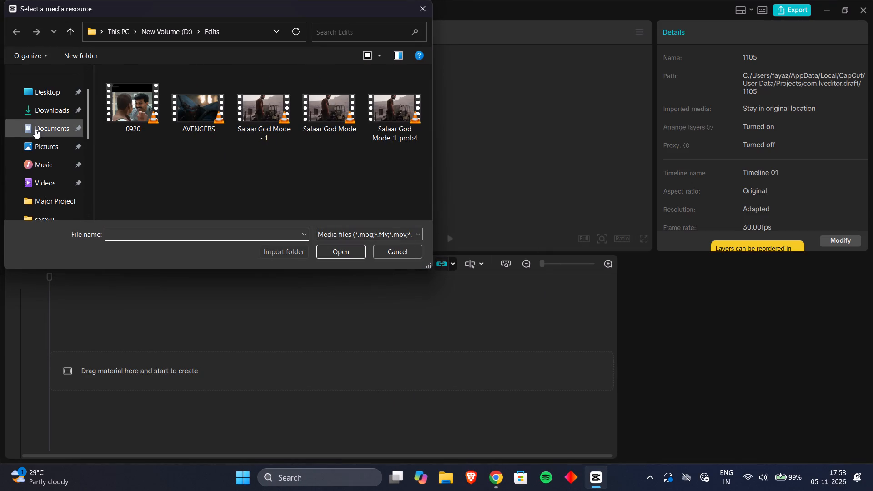
{"action": "left_click", "coordinate": [48, 180]}
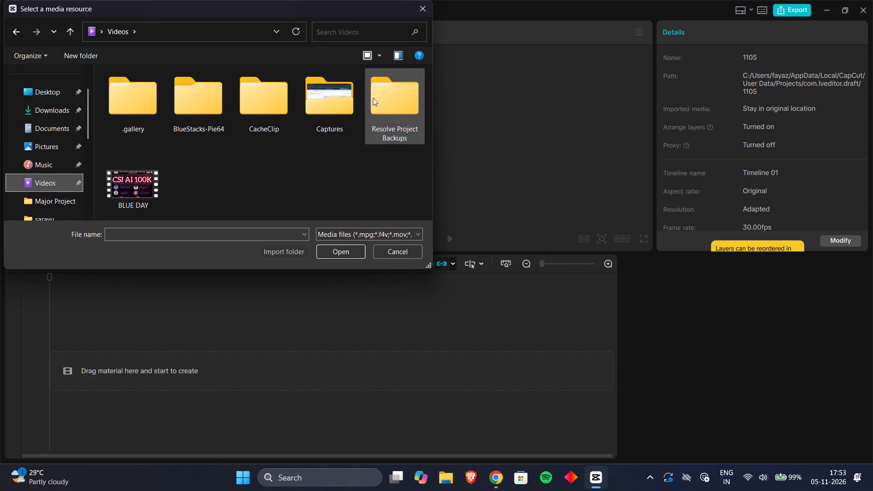
{"action": "double_click", "coordinate": [344, 101]}
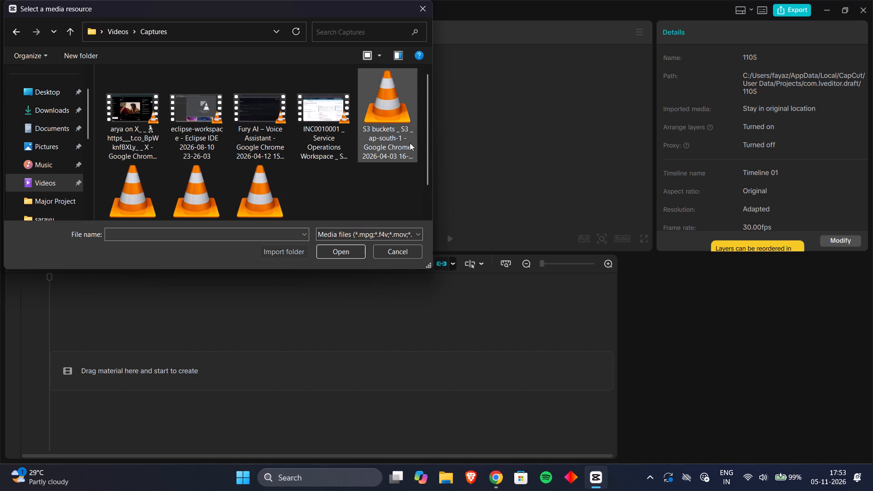
{"action": "left_click", "coordinate": [330, 117]}
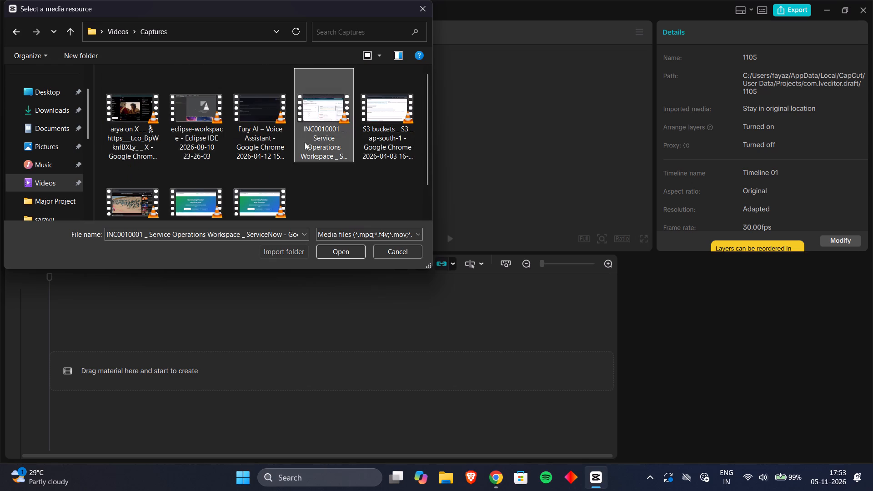
{"action": "scroll", "coordinate": [188, 151], "scroll_direction": "down", "scroll_amount": 3}
{"action": "scroll", "coordinate": [282, 156], "scroll_direction": "up", "scroll_amount": 2}
{"action": "scroll", "coordinate": [306, 186], "scroll_direction": "down", "scroll_amount": 3}
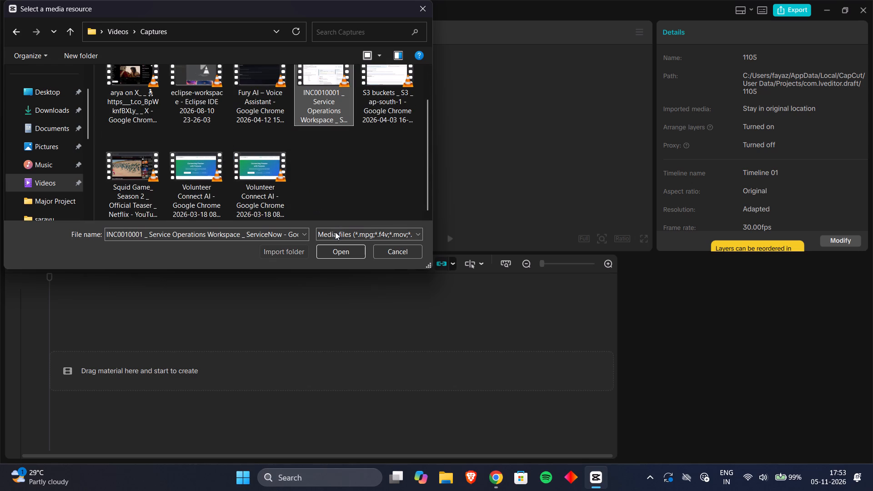
{"action": "left_click", "coordinate": [347, 250]}
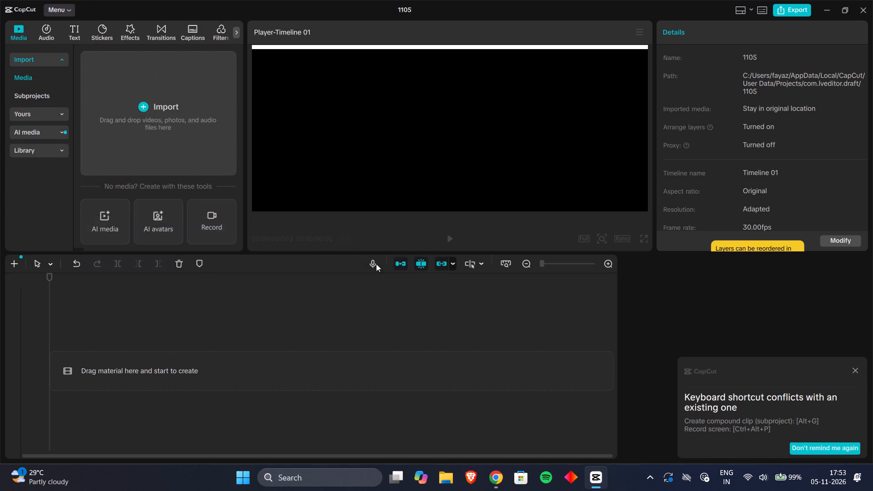
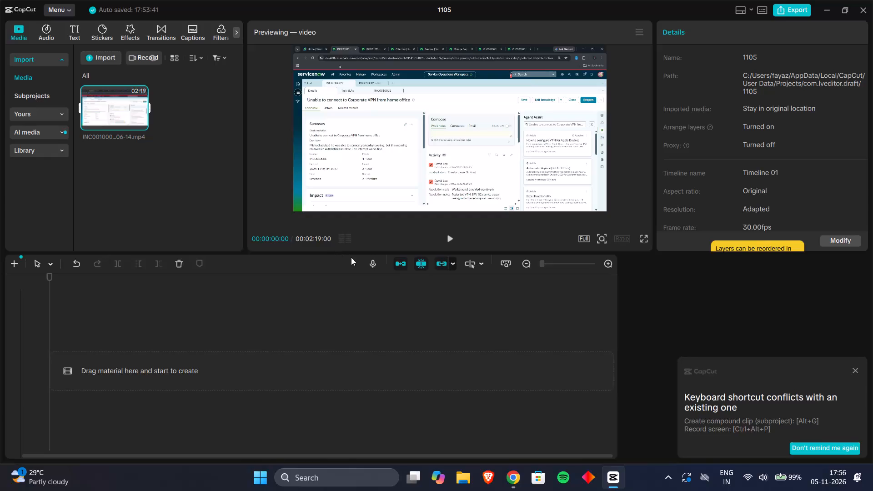
Dismiss the notification about conflicting keyboard shortcuts.
{"action": "left_click", "coordinate": [856, 368]}
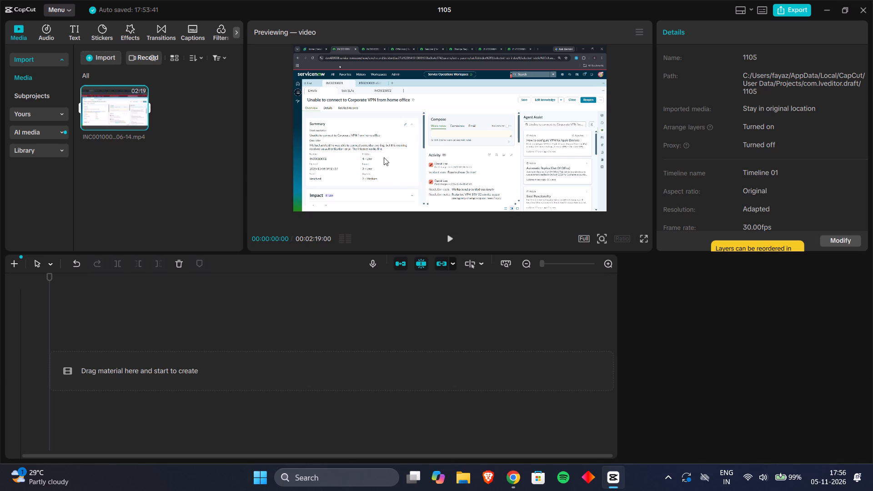
Place the imported INC0010001 recording at the start of the empty timeline.
{"action": "left_click_drag", "start_coordinate": [97, 112], "coordinate": [115, 367]}
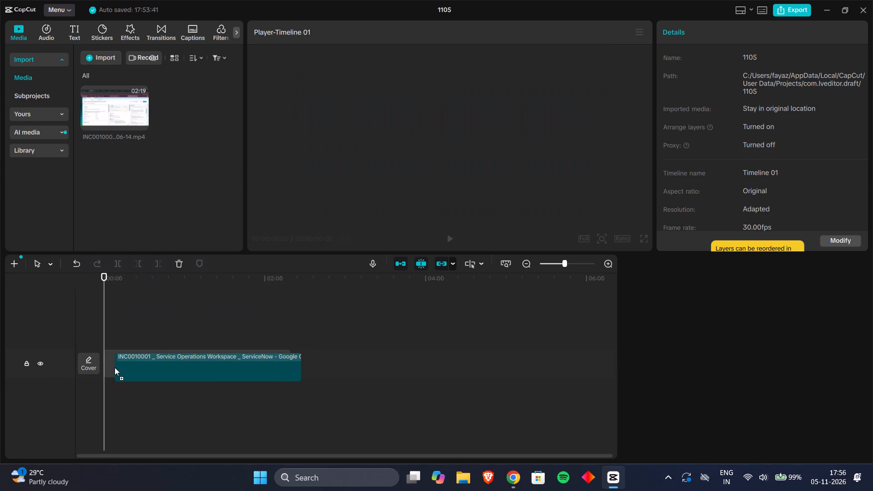
{"action": "left_click_drag", "start_coordinate": [115, 367], "coordinate": [107, 366]}
Scrub through the INC0010001 clip on the timeline to preview its content.
{"action": "left_click_drag", "start_coordinate": [149, 278], "coordinate": [246, 278]}
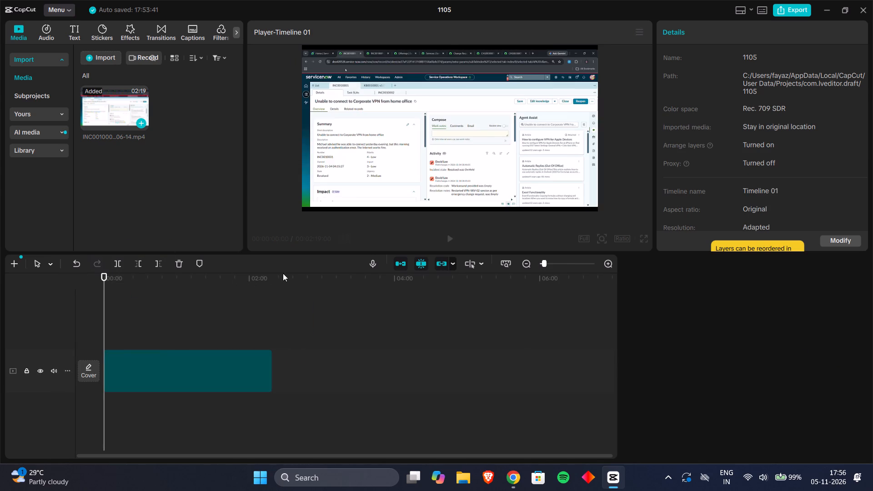
{"action": "left_click", "coordinate": [240, 273]}
{"action": "left_click_drag", "start_coordinate": [240, 273], "coordinate": [118, 277]}
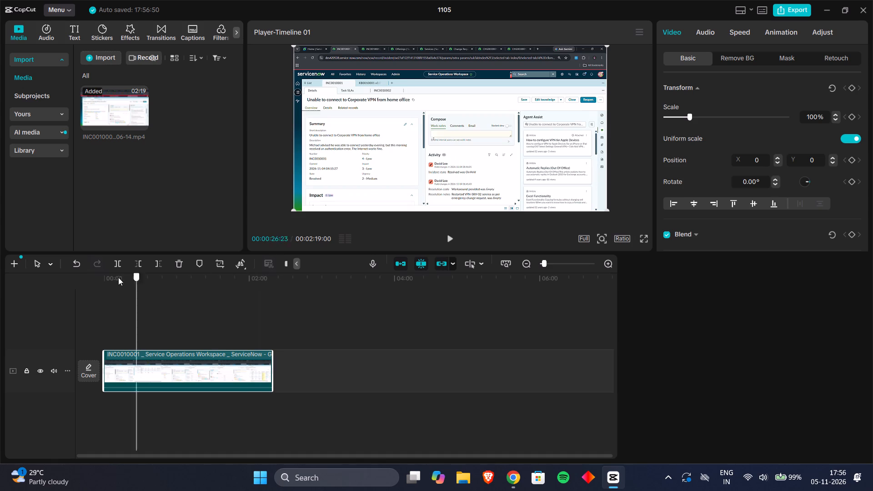
{"action": "left_click_drag", "start_coordinate": [118, 277], "coordinate": [69, 277]}
{"action": "scroll", "coordinate": [175, 310], "scroll_direction": "up", "scroll_amount": 11, "text": "ctrl"}
{"action": "left_click", "coordinate": [303, 309]}
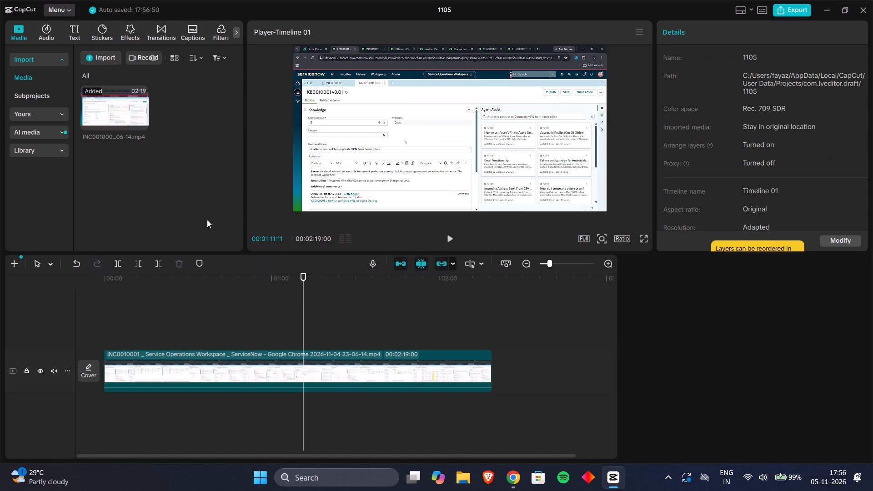
{"action": "left_click", "coordinate": [199, 209]}
Switch to Google Chrome, open a new tab and start entering a web address or search beginning with w.
{"action": "left_click", "coordinate": [512, 480]}
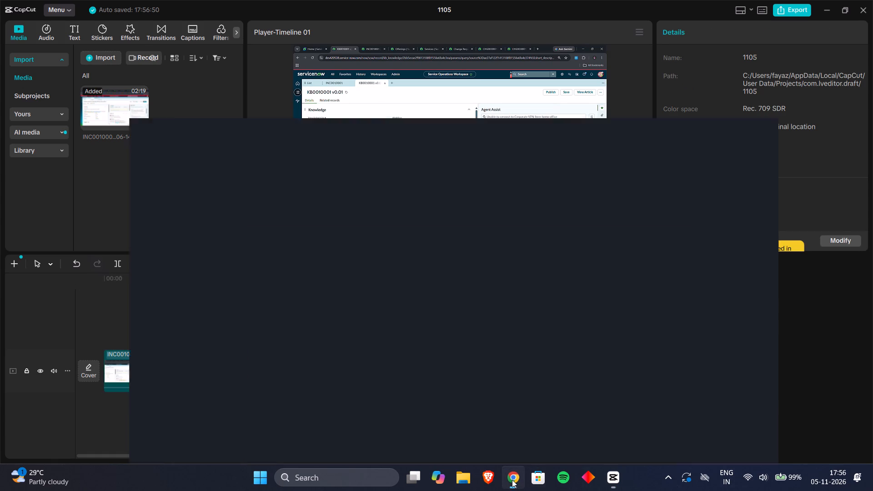
{"action": "left_click", "coordinate": [290, 16]}
{"action": "left_click", "coordinate": [295, 15]}
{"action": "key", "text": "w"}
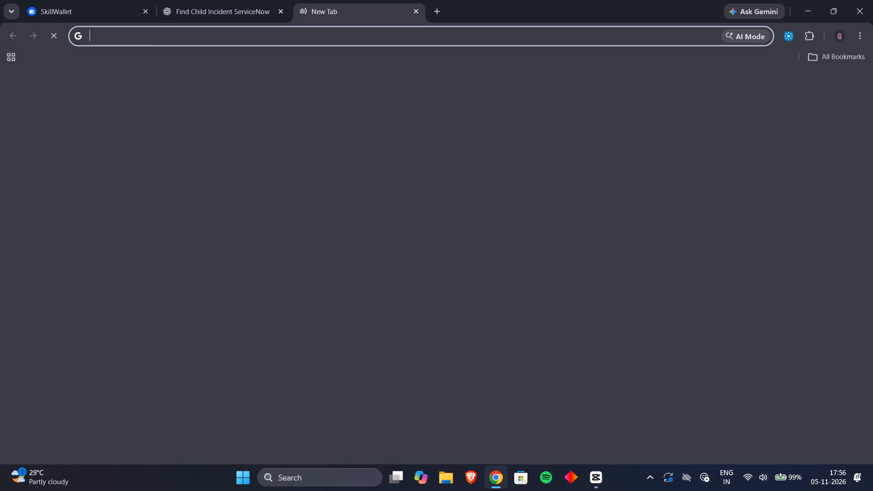
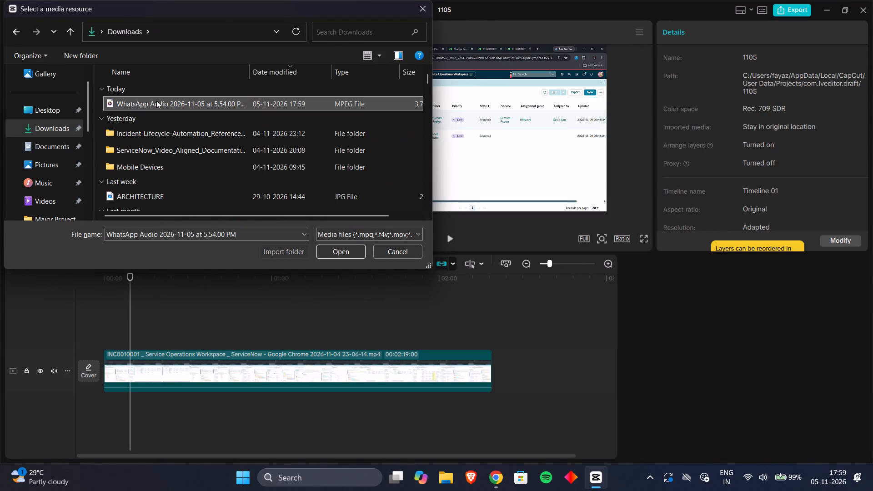
Import the WhatsApp audio file from Downloads and place it beneath the screen recording, starting at the beginning of the timeline.
{"action": "left_click_drag", "start_coordinate": [193, 103], "coordinate": [239, 359]}
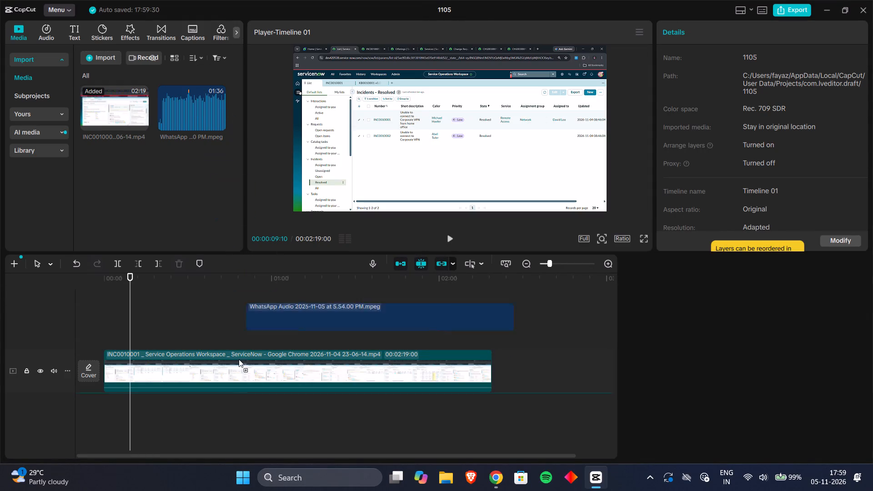
{"action": "left_click_drag", "start_coordinate": [239, 359], "coordinate": [94, 402]}
Play the timeline from the beginning to listen to how the added audio opens against the video.
{"action": "left_click_drag", "start_coordinate": [130, 276], "coordinate": [79, 277]}
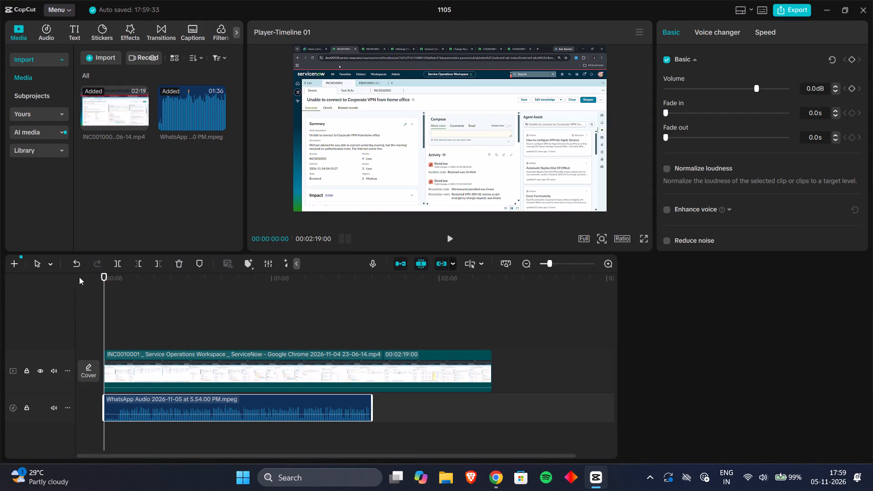
{"action": "left_click_drag", "start_coordinate": [79, 277], "coordinate": [80, 277]}
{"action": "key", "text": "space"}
{"action": "scroll", "coordinate": [168, 315], "scroll_direction": "up", "scroll_amount": 5, "text": "alt"}
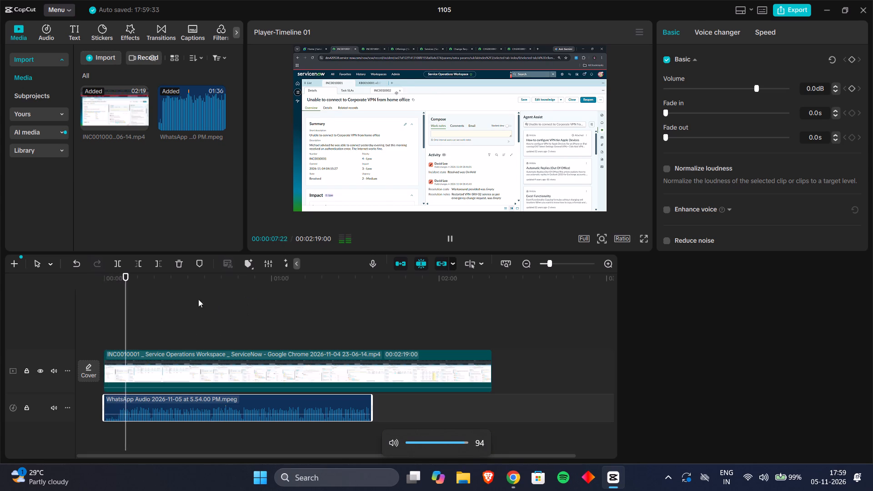
{"action": "left_click_drag", "start_coordinate": [129, 275], "coordinate": [81, 275]}
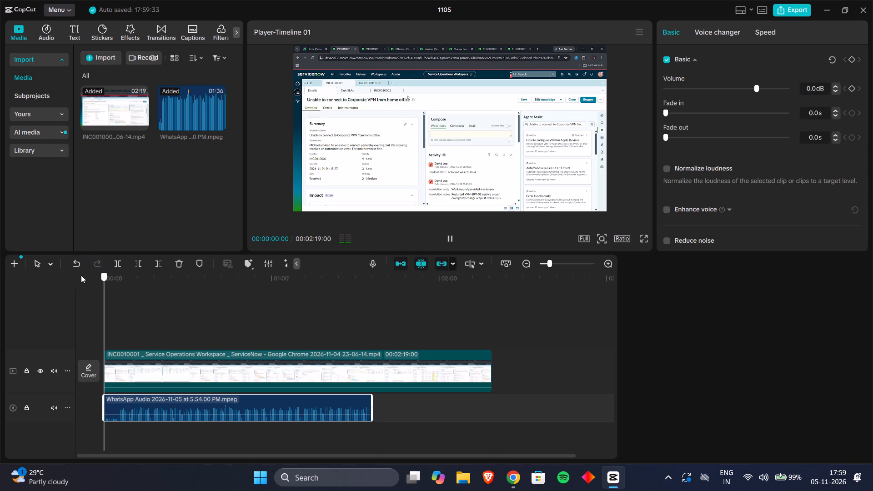
{"action": "left_click_drag", "start_coordinate": [81, 275], "coordinate": [79, 275]}
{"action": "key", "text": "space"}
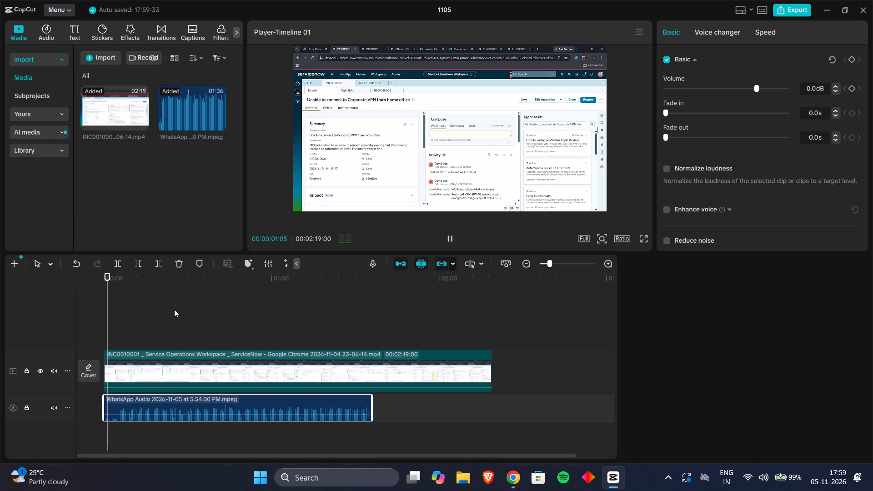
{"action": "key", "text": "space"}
Turn on noise reduction for the WhatsApp audio clip.
{"action": "left_click", "coordinate": [252, 404]}
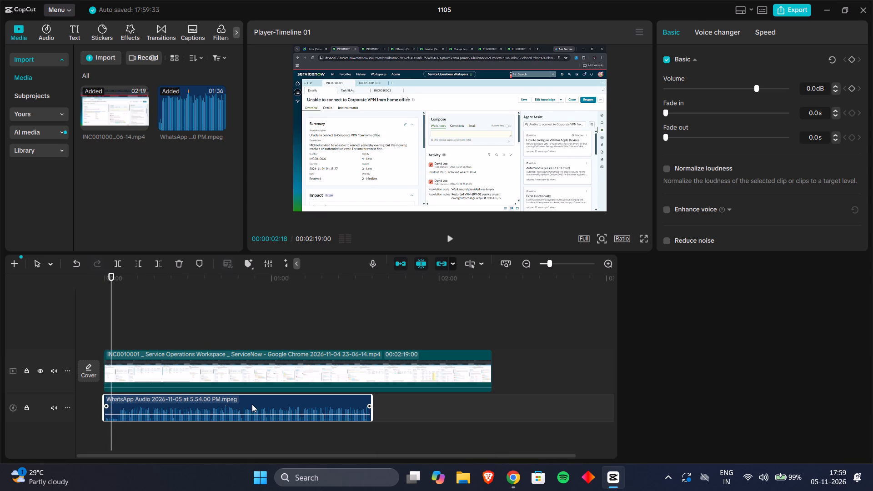
{"action": "right_click", "coordinate": [252, 404]}
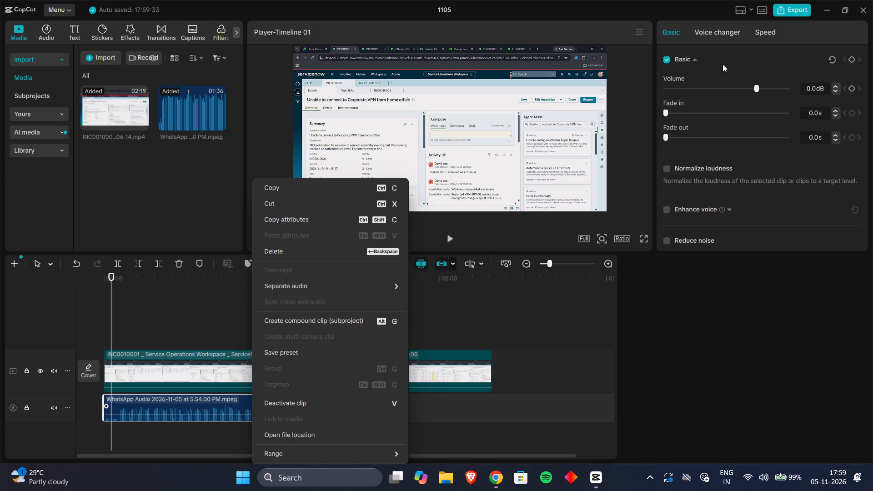
{"action": "scroll", "coordinate": [722, 64], "scroll_direction": "down", "scroll_amount": 4}
{"action": "left_click", "coordinate": [538, 337]}
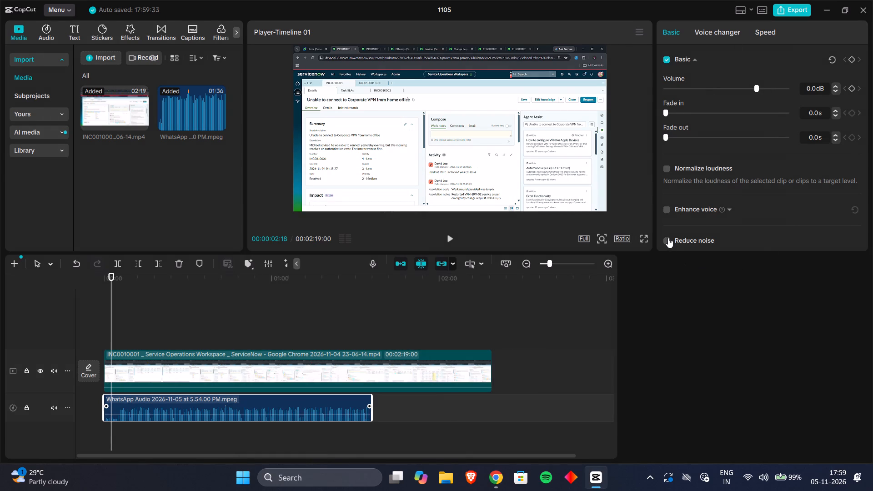
{"action": "left_click", "coordinate": [666, 238]}
{"action": "scroll", "coordinate": [734, 208], "scroll_direction": "down", "scroll_amount": 2}
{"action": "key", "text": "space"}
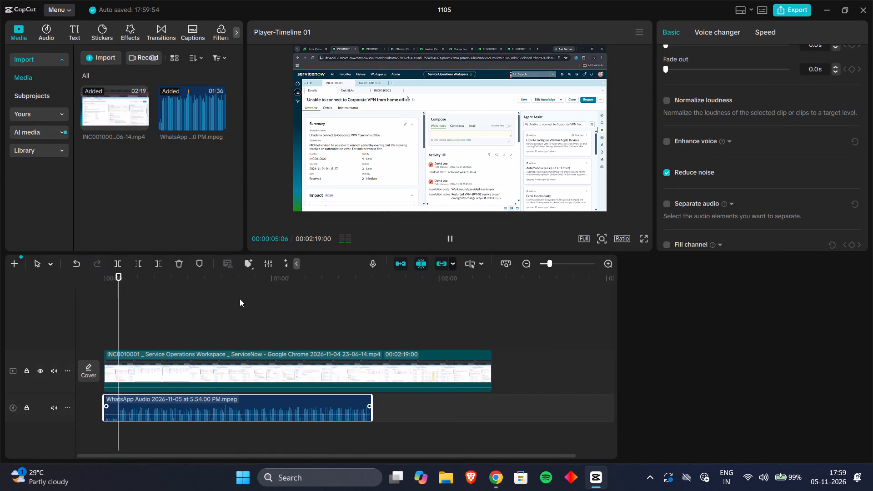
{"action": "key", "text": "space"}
Trim the quiet opening off the WhatsApp audio clip and move the clip back to the beginning of the timeline.
{"action": "left_click_drag", "start_coordinate": [104, 411], "coordinate": [106, 411]}
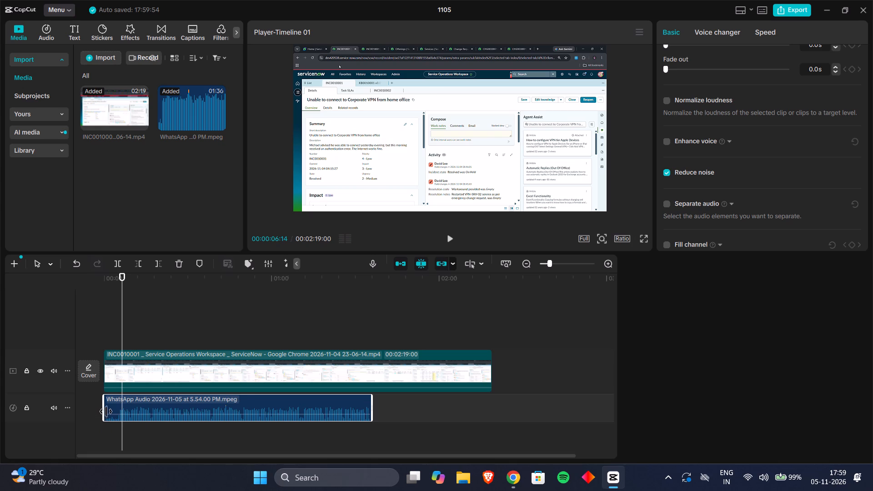
{"action": "left_click_drag", "start_coordinate": [106, 411], "coordinate": [116, 411]}
{"action": "left_click_drag", "start_coordinate": [184, 400], "coordinate": [136, 399]}
Play the timeline from the beginning to check the trimmed audio against the video through about 40 seconds.
{"action": "left_click_drag", "start_coordinate": [122, 273], "coordinate": [87, 269]}
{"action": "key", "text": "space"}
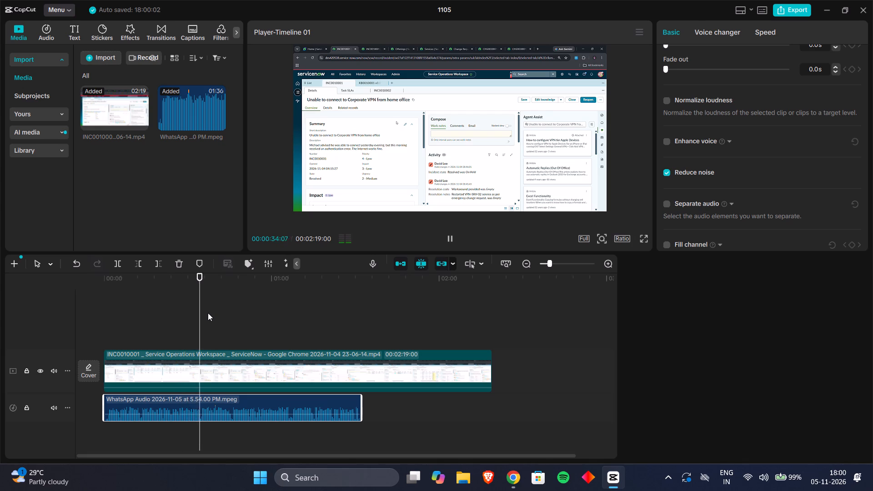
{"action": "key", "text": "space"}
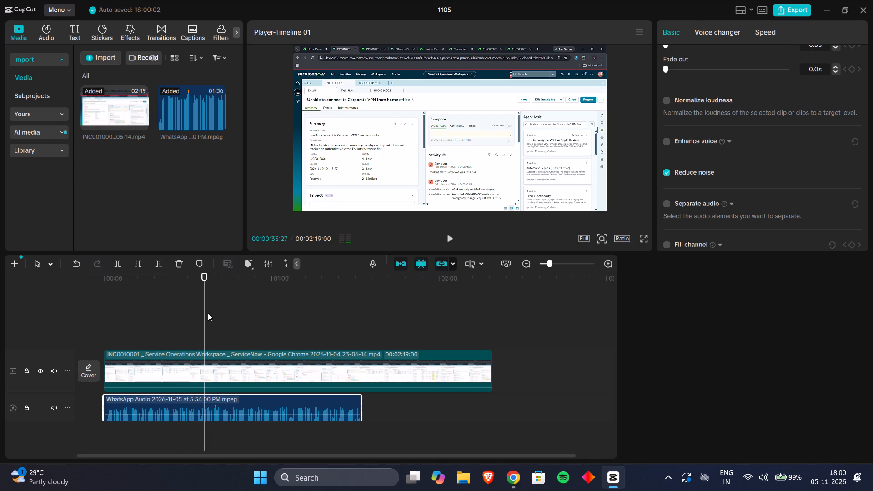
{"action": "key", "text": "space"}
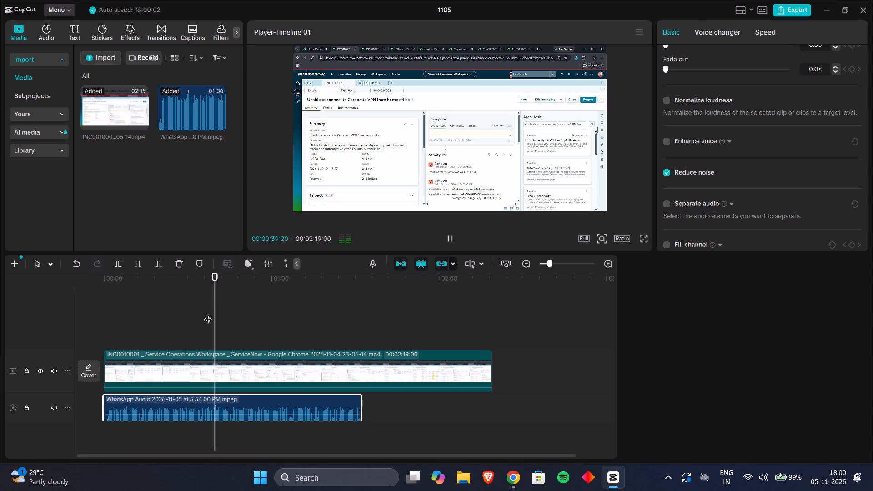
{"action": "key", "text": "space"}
Split the WhatsApp audio clip at about 34 seconds.
{"action": "scroll", "coordinate": [145, 367], "scroll_direction": "down", "scroll_amount": 6, "text": "alt"}
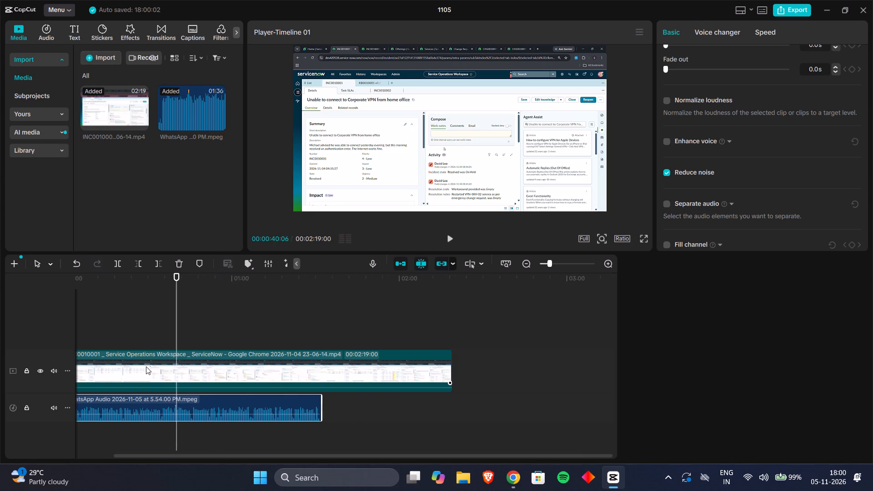
{"action": "scroll", "coordinate": [146, 366], "scroll_direction": "up", "scroll_amount": 11, "text": "alt"}
{"action": "scroll", "coordinate": [153, 361], "scroll_direction": "down", "scroll_amount": 6, "text": "ctrl"}
{"action": "scroll", "coordinate": [153, 361], "scroll_direction": "up", "scroll_amount": 7, "text": "ctrl"}
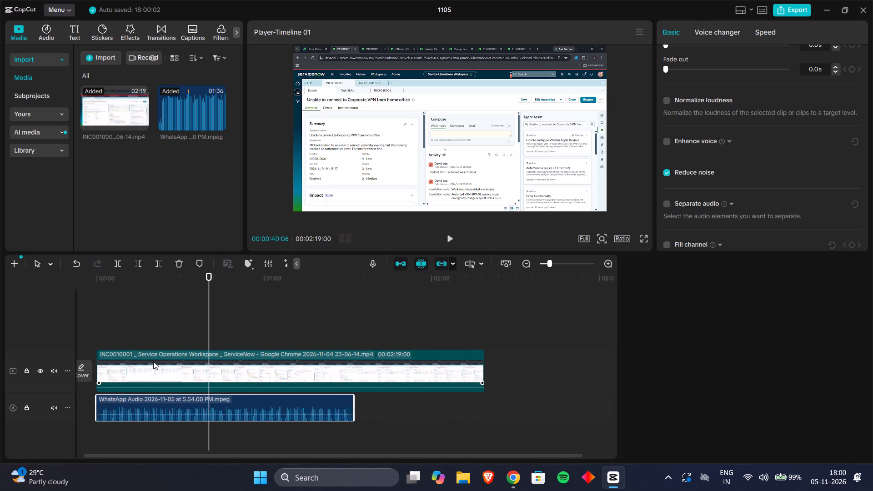
{"action": "scroll", "coordinate": [153, 361], "scroll_direction": "up", "scroll_amount": 9, "text": "ctrl"}
{"action": "left_click_drag", "start_coordinate": [210, 277], "coordinate": [138, 288]}
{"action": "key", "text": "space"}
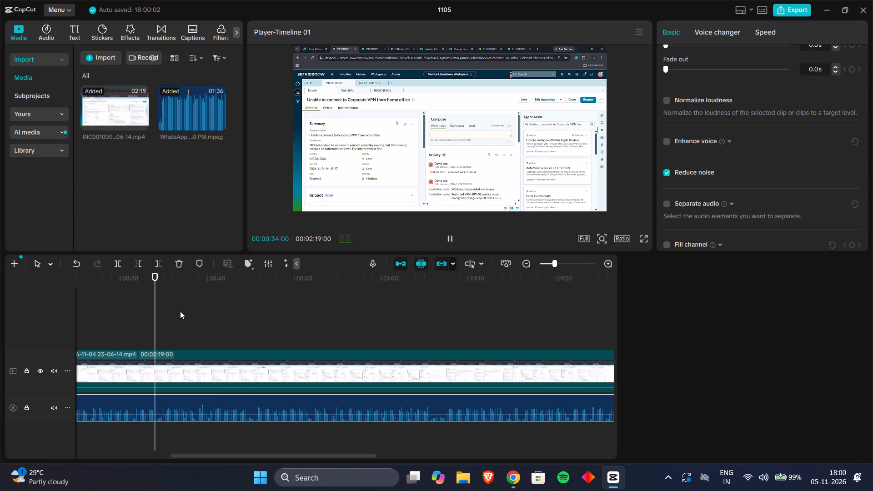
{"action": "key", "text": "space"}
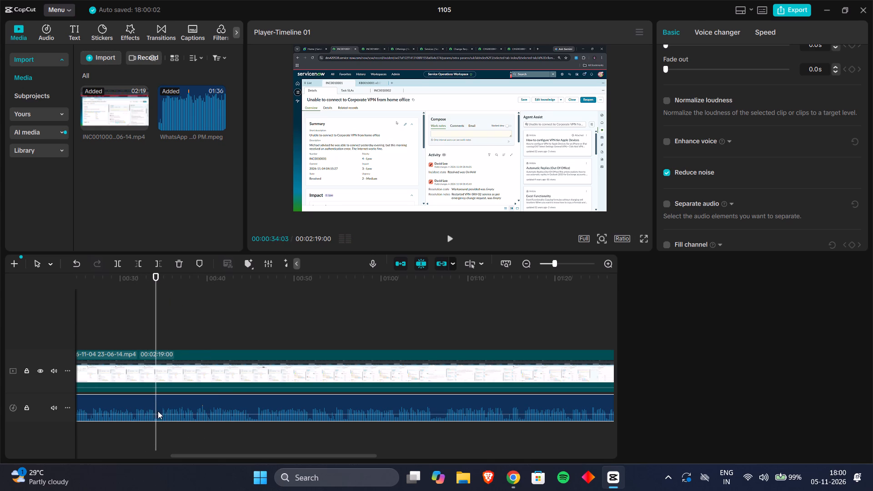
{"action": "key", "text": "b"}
{"action": "left_click", "coordinate": [159, 403]}
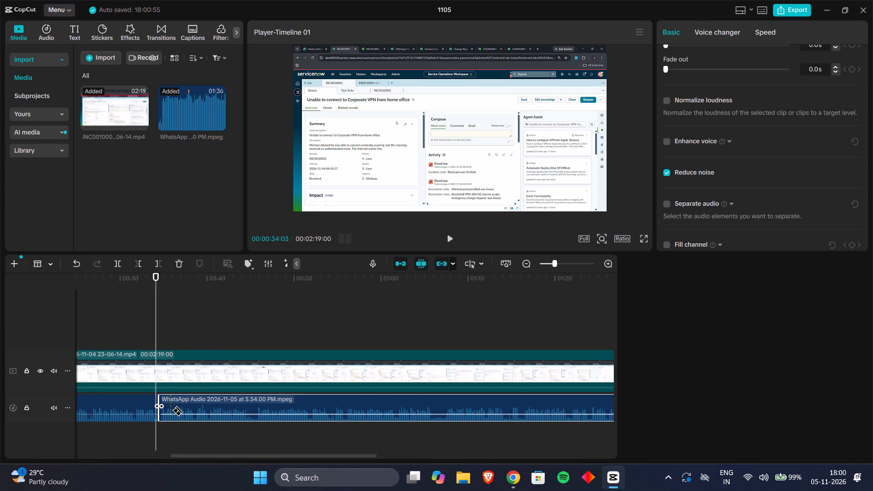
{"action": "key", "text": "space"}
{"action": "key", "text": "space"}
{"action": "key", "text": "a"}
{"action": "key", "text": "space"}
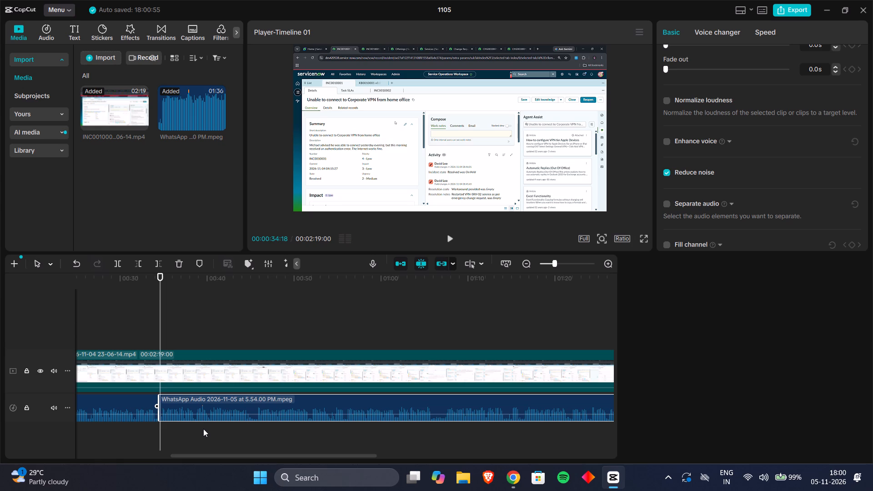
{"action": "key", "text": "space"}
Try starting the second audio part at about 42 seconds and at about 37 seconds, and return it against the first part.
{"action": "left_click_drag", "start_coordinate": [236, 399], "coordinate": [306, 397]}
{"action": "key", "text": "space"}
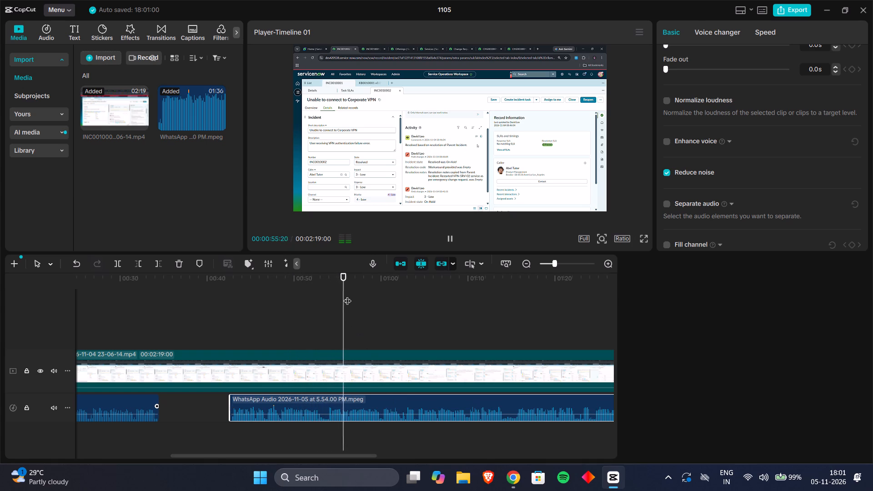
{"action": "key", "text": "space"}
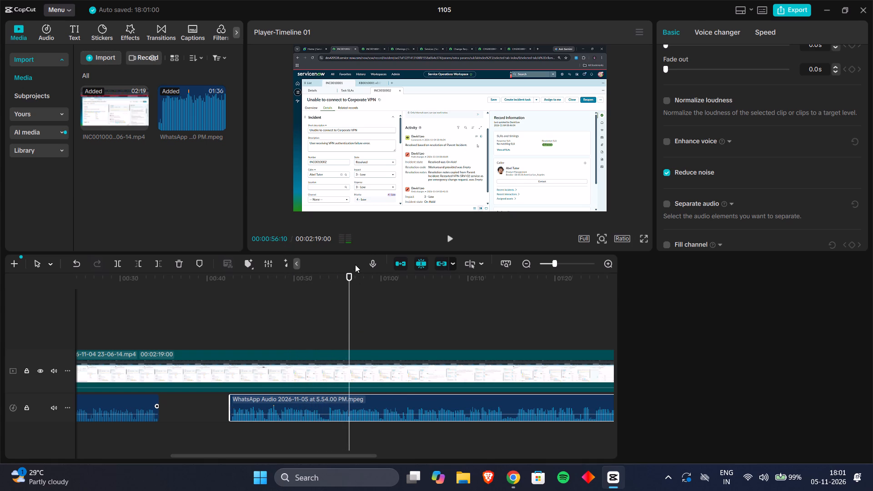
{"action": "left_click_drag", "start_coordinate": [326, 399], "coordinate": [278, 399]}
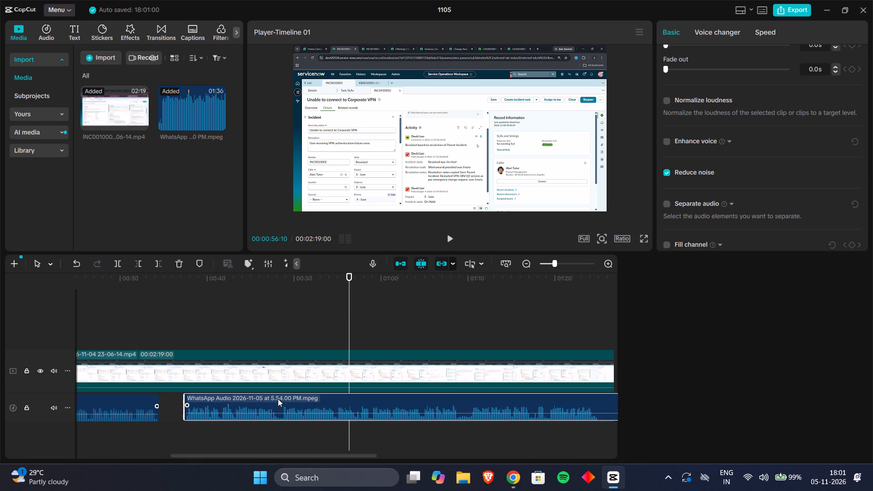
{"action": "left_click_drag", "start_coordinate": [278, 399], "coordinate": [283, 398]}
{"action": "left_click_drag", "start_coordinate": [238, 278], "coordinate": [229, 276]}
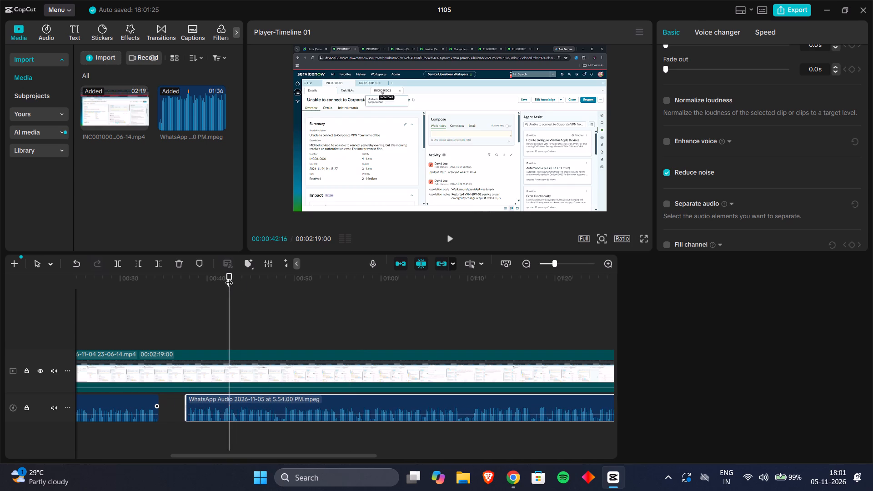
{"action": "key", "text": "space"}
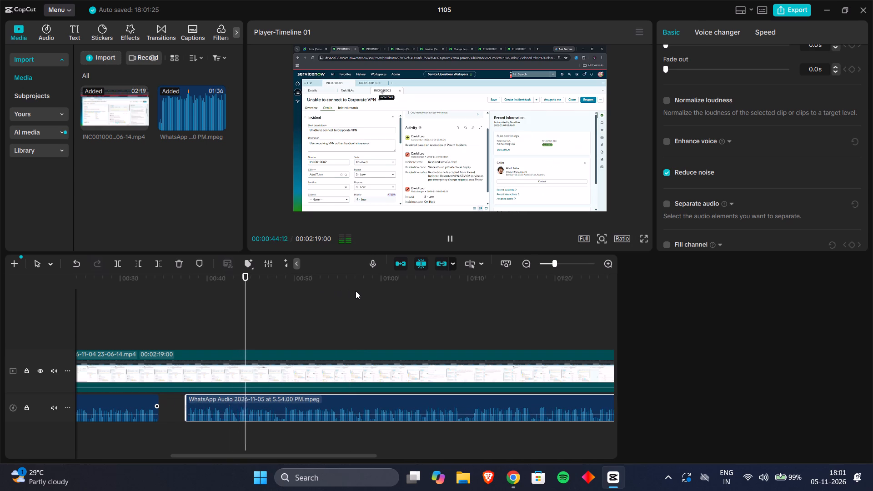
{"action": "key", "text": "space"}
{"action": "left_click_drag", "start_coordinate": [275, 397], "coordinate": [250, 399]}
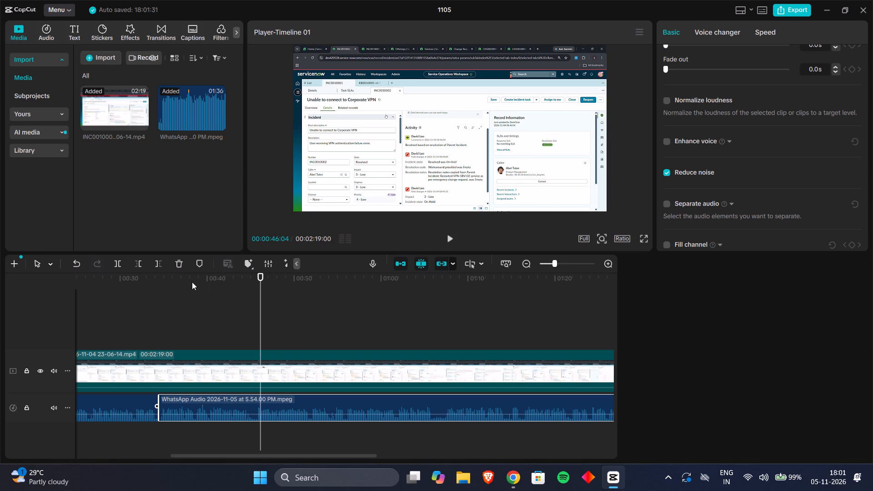
Play the timeline from about 34 seconds to check the second audio part against the video.
{"action": "left_click_drag", "start_coordinate": [185, 279], "coordinate": [154, 274]}
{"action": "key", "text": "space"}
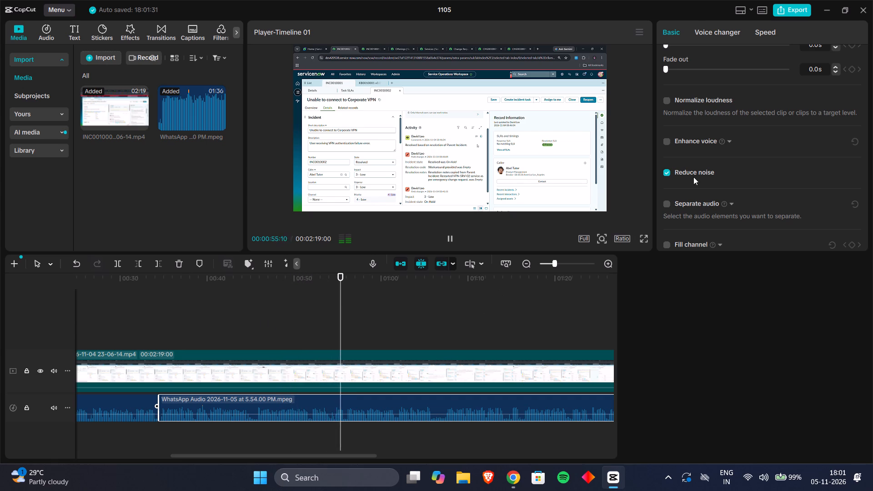
{"action": "scroll", "coordinate": [753, 186], "scroll_direction": "down", "scroll_amount": 3}
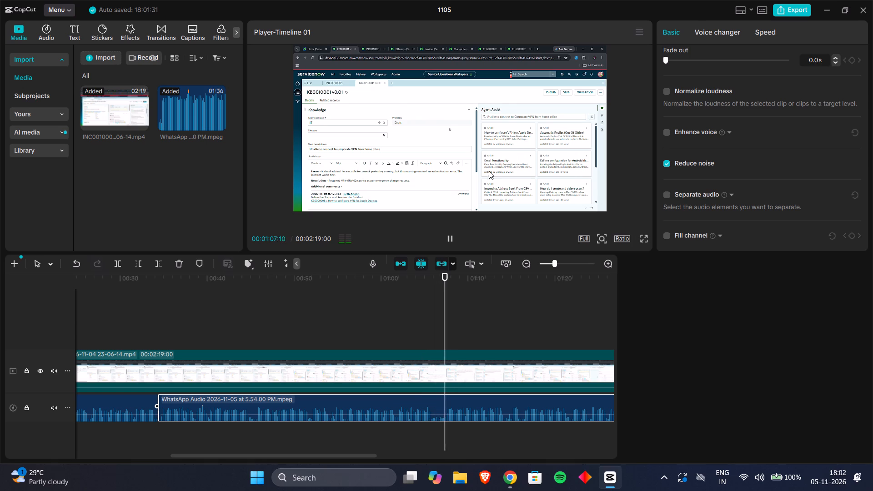
{"action": "scroll", "coordinate": [453, 337], "scroll_direction": "down", "scroll_amount": 5, "text": "alt"}
{"action": "scroll", "coordinate": [453, 337], "scroll_direction": "up", "scroll_amount": 5, "text": "alt"}
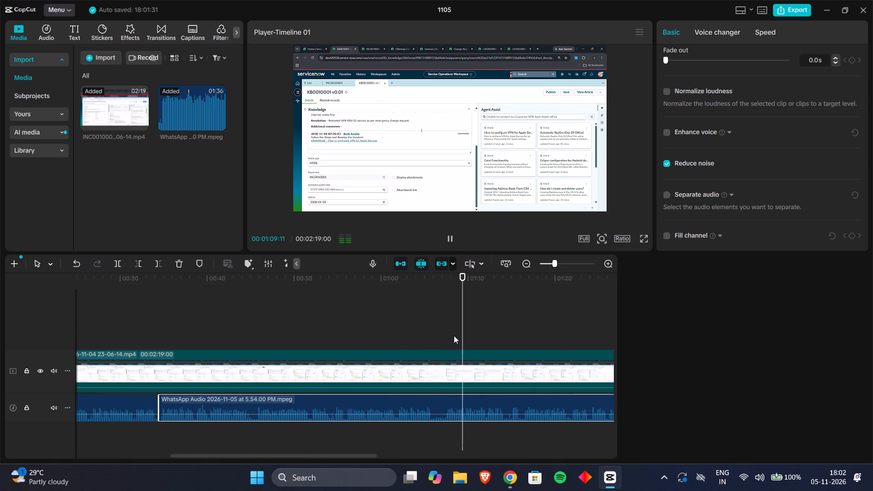
{"action": "scroll", "coordinate": [454, 335], "scroll_direction": "down", "scroll_amount": 3, "text": "alt"}
{"action": "scroll", "coordinate": [454, 333], "scroll_direction": "up", "scroll_amount": 2, "text": "alt"}
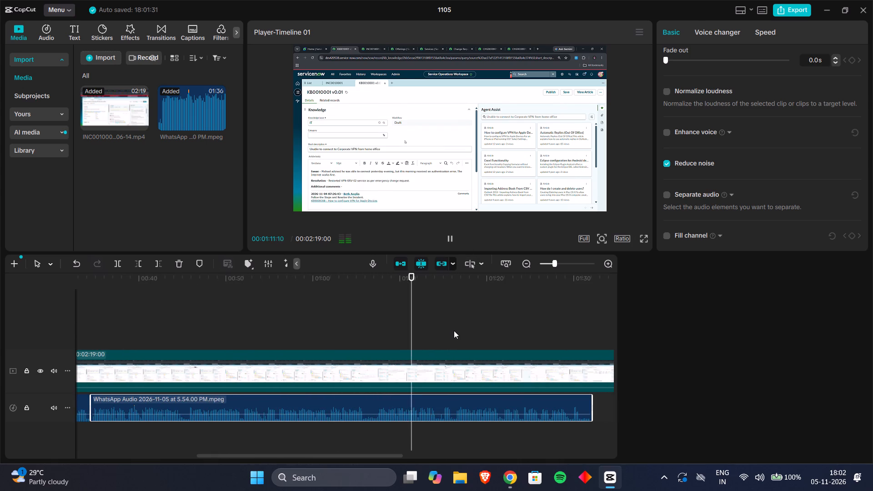
Split the second audio part at about 1 minute 7 seconds.
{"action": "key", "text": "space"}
{"action": "left_click_drag", "start_coordinate": [422, 274], "coordinate": [368, 275]}
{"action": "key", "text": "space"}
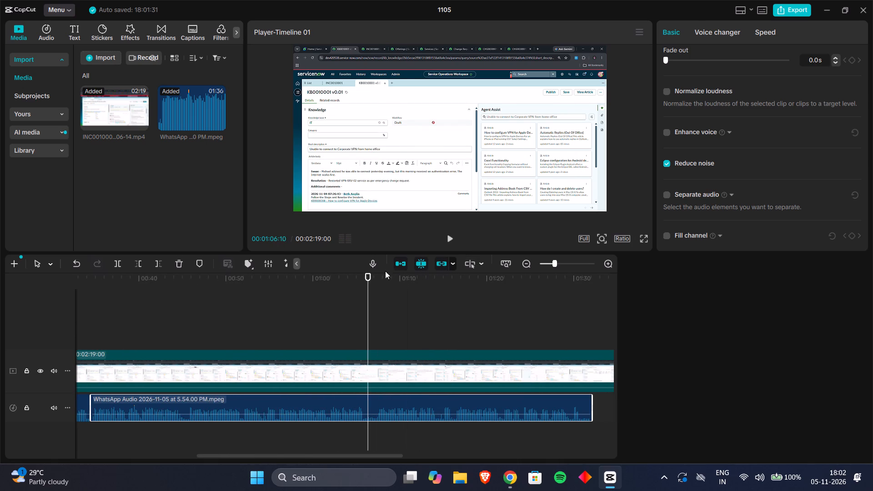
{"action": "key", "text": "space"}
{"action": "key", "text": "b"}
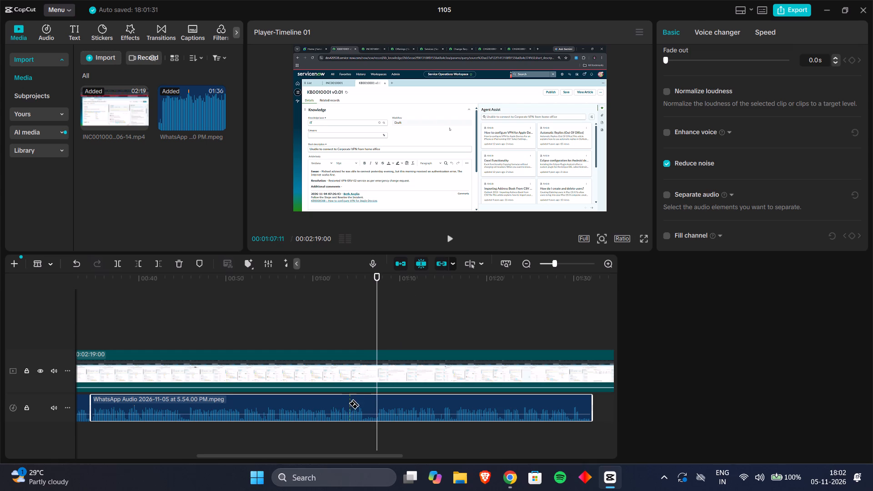
{"action": "left_click", "coordinate": [379, 408]}
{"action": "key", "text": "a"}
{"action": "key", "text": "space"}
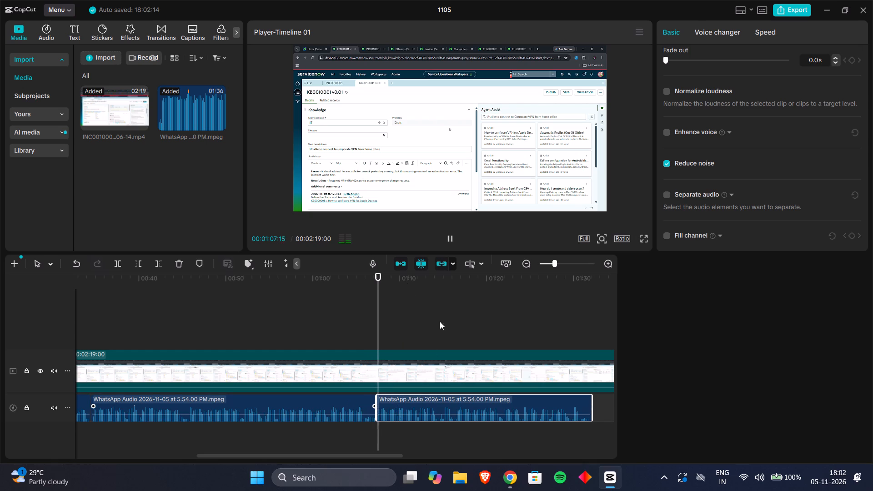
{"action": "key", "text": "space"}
Move the last audio part about 10 seconds later, starting at about 1 minute 17 seconds.
{"action": "left_click_drag", "start_coordinate": [456, 410], "coordinate": [542, 409]}
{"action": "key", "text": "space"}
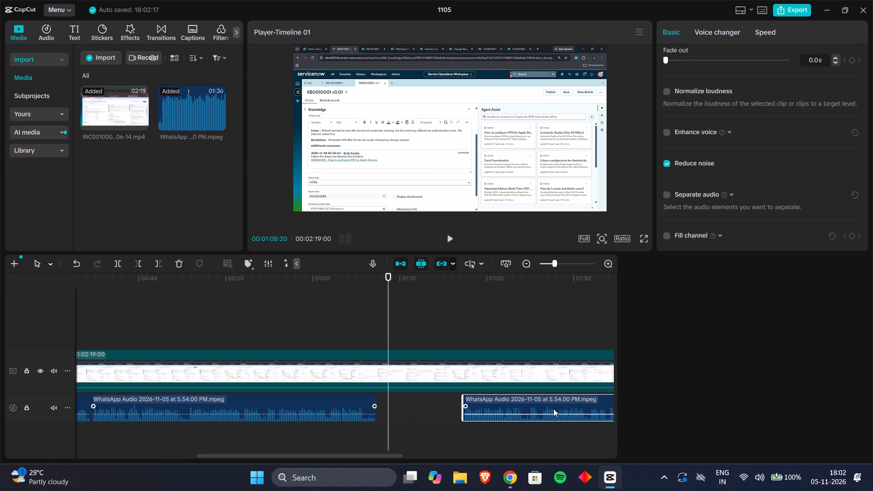
Split the second audio part at about 54.9 seconds on the timeline.
{"action": "left_click_drag", "start_coordinate": [392, 280], "coordinate": [290, 280]}
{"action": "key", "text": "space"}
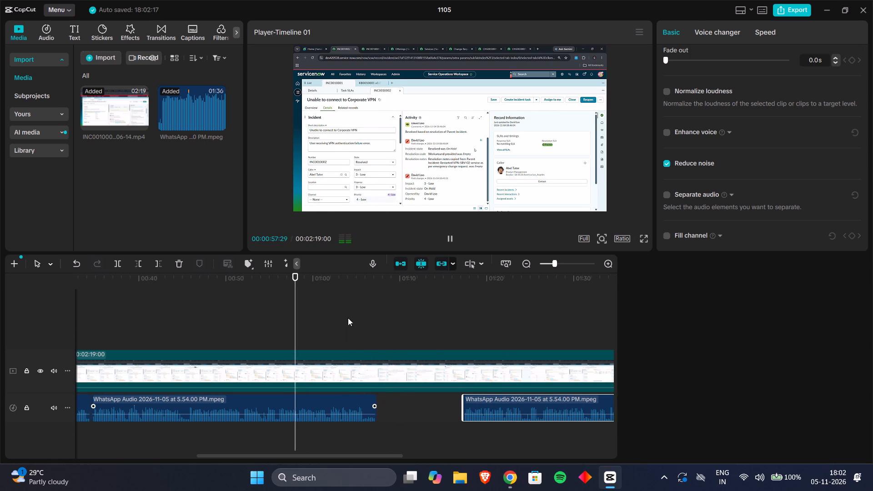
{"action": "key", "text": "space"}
{"action": "left_click_drag", "start_coordinate": [305, 275], "coordinate": [303, 274]}
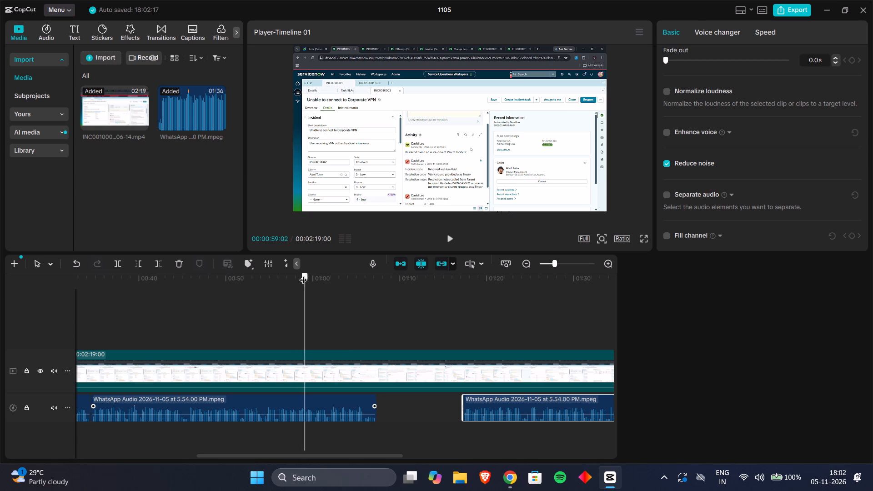
{"action": "left_click_drag", "start_coordinate": [303, 274], "coordinate": [255, 273]}
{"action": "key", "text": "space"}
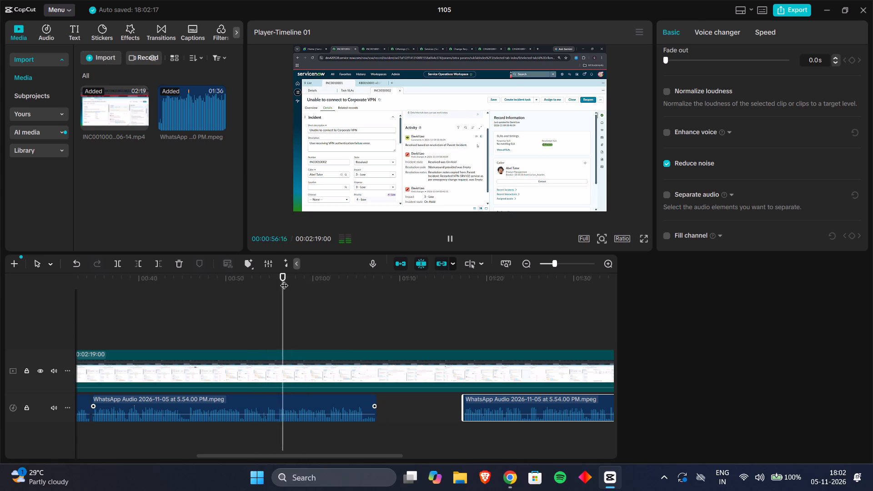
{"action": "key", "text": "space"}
{"action": "left_click_drag", "start_coordinate": [292, 276], "coordinate": [268, 277]}
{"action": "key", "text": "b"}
{"action": "left_click", "coordinate": [271, 401]}
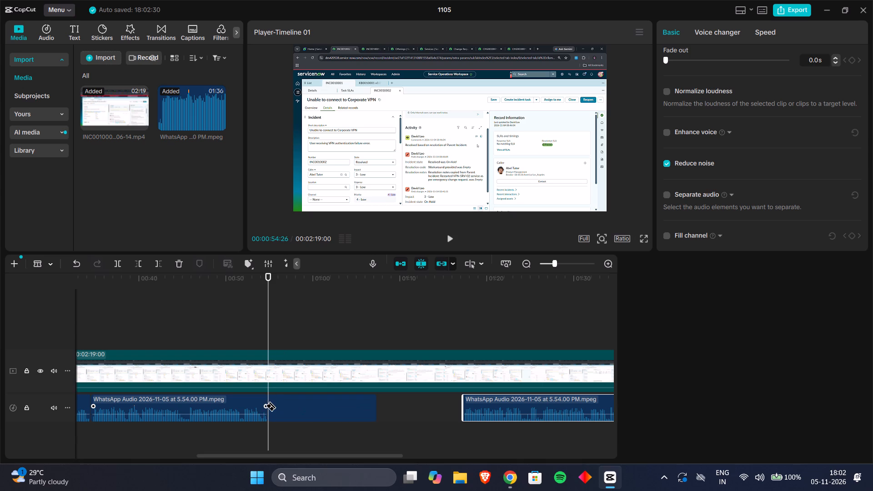
Move the split-off audio part about 5 seconds later, starting just before 1 minute, and play it against the video.
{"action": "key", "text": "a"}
{"action": "left_click_drag", "start_coordinate": [309, 397], "coordinate": [351, 402]}
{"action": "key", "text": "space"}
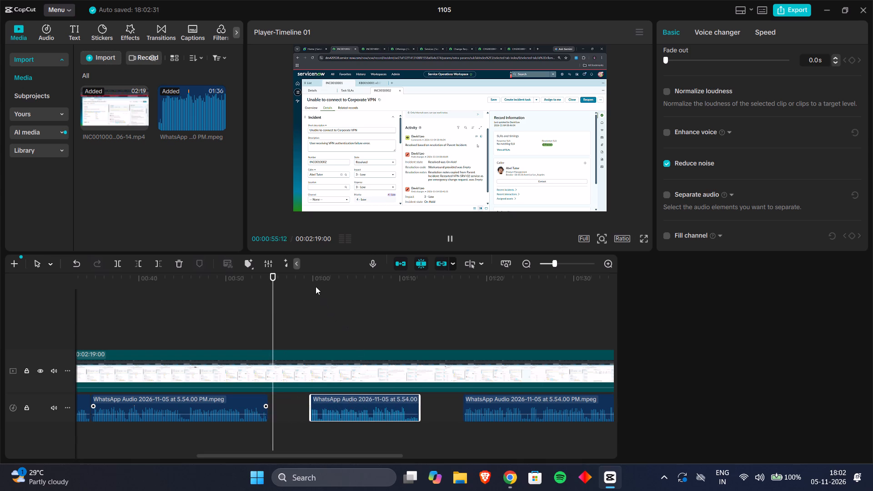
{"action": "left_click", "coordinate": [310, 280]}
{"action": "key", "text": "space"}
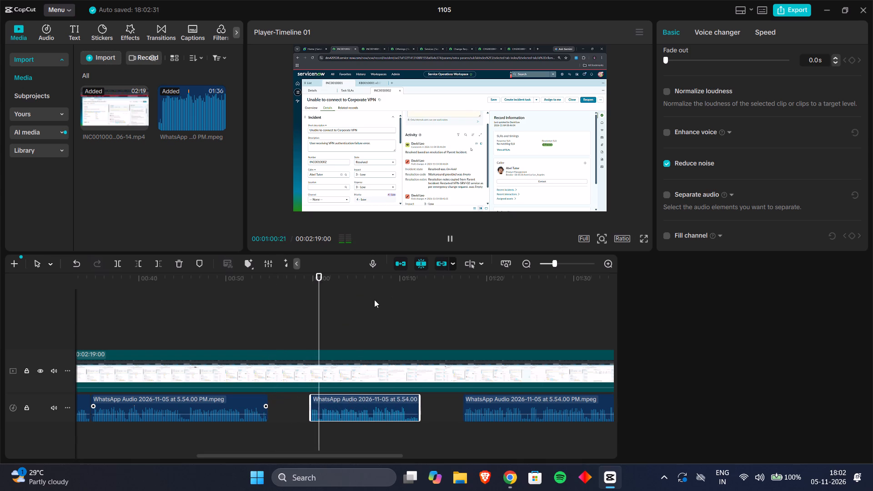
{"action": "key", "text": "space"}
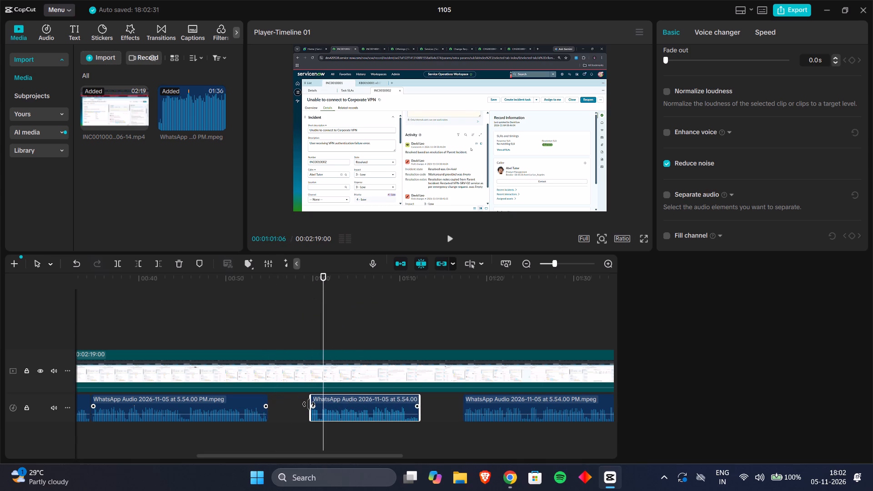
Extend the start of the moved audio part slightly earlier, to about 59.5 seconds.
{"action": "left_click", "coordinate": [309, 404]}
{"action": "left_click", "coordinate": [307, 277]}
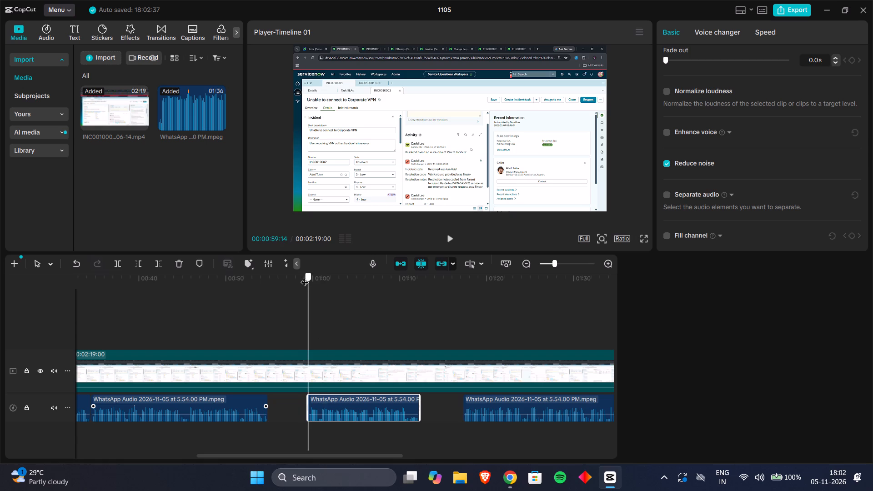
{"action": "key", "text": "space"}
Trim the end of the second audio part slightly, to about 54.5 seconds.
{"action": "left_click", "coordinate": [264, 276]}
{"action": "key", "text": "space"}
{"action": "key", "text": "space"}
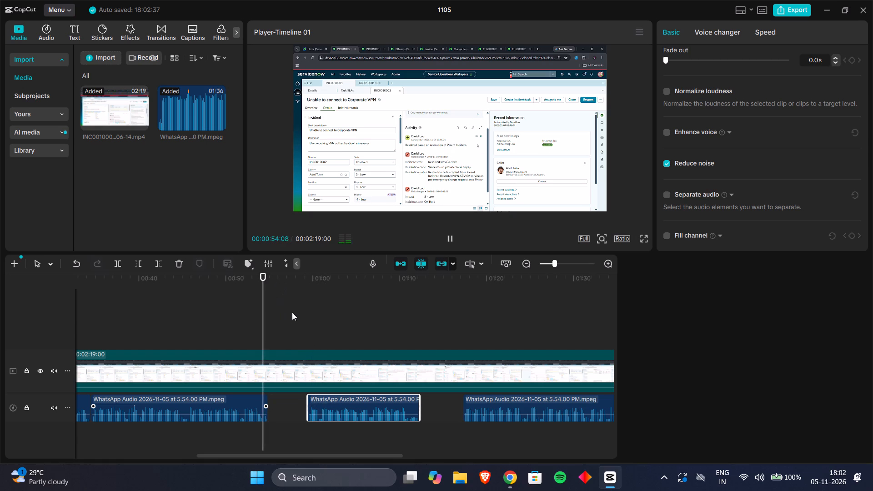
{"action": "left_click", "coordinate": [255, 401]}
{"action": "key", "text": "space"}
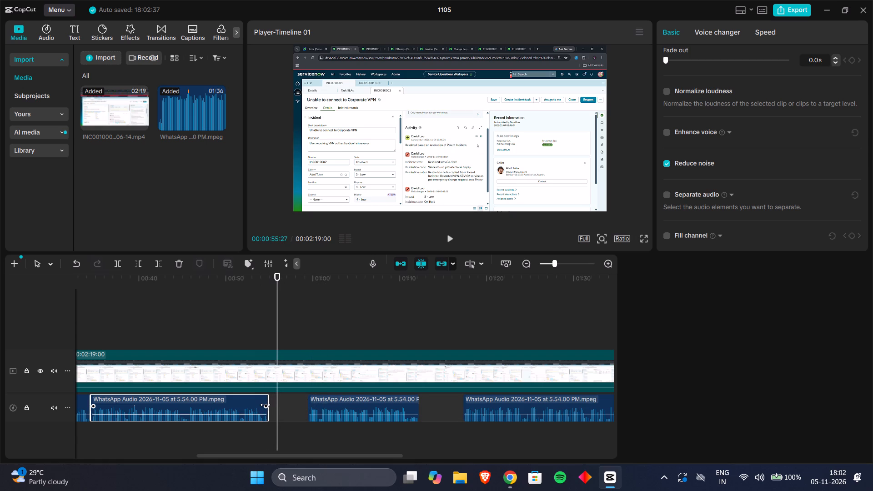
{"action": "left_click_drag", "start_coordinate": [268, 403], "coordinate": [265, 403]}
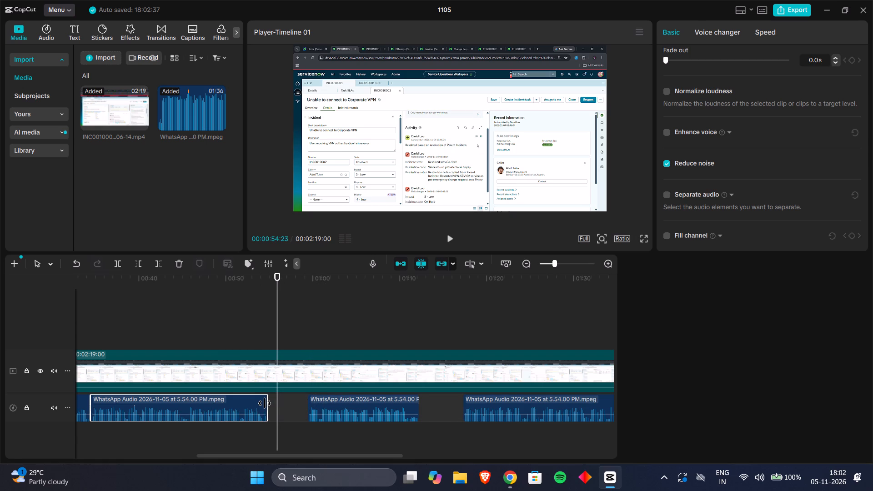
{"action": "left_click_drag", "start_coordinate": [265, 403], "coordinate": [263, 403]}
Play the timeline from about 59 seconds to about 1 minute 39 seconds to check the last two audio parts against the video.
{"action": "left_click", "coordinate": [307, 283]}
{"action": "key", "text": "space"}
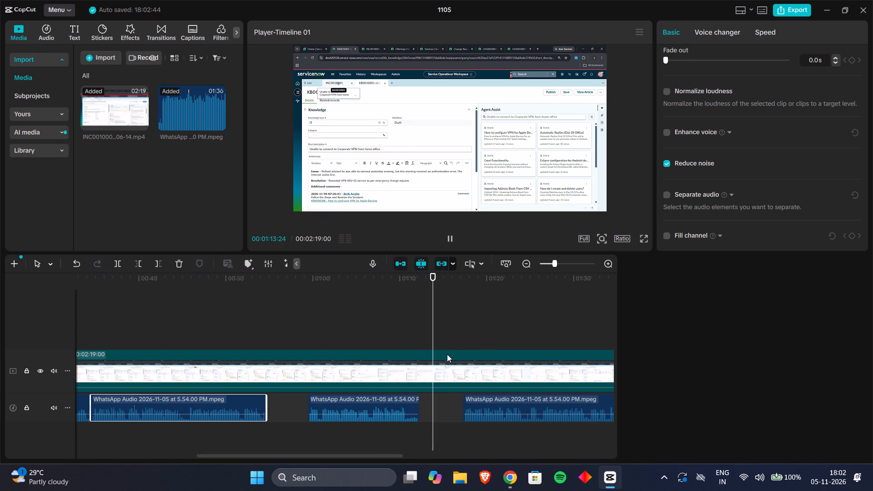
{"action": "scroll", "coordinate": [431, 358], "scroll_direction": "down", "scroll_amount": 6, "text": "alt"}
{"action": "scroll", "coordinate": [430, 358], "scroll_direction": "up", "scroll_amount": 9, "text": "alt"}
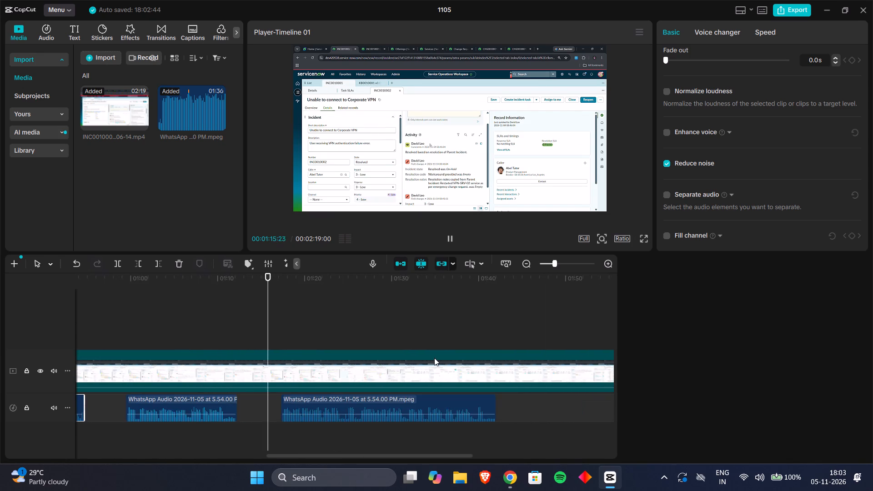
{"action": "scroll", "coordinate": [434, 358], "scroll_direction": "up", "scroll_amount": 5, "text": "alt"}
{"action": "scroll", "coordinate": [442, 357], "scroll_direction": "down", "scroll_amount": 2, "text": "ctrl"}
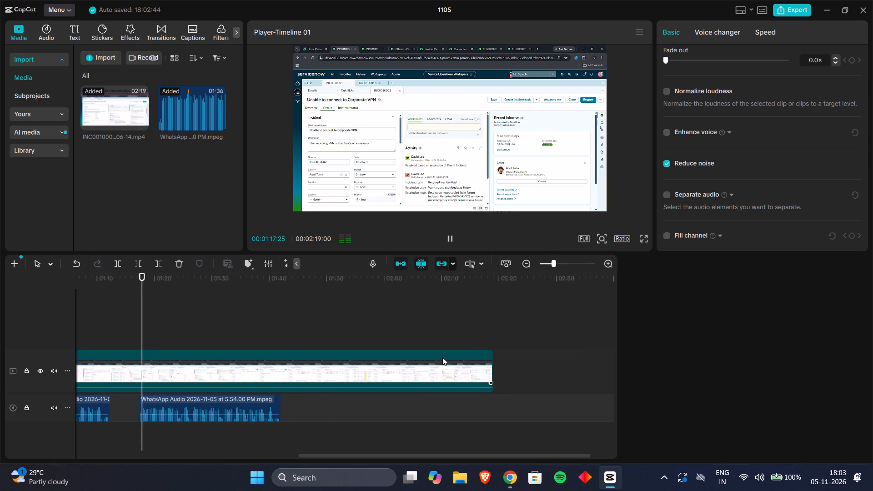
{"action": "scroll", "coordinate": [442, 357], "scroll_direction": "down", "scroll_amount": 1, "text": "ctrl"}
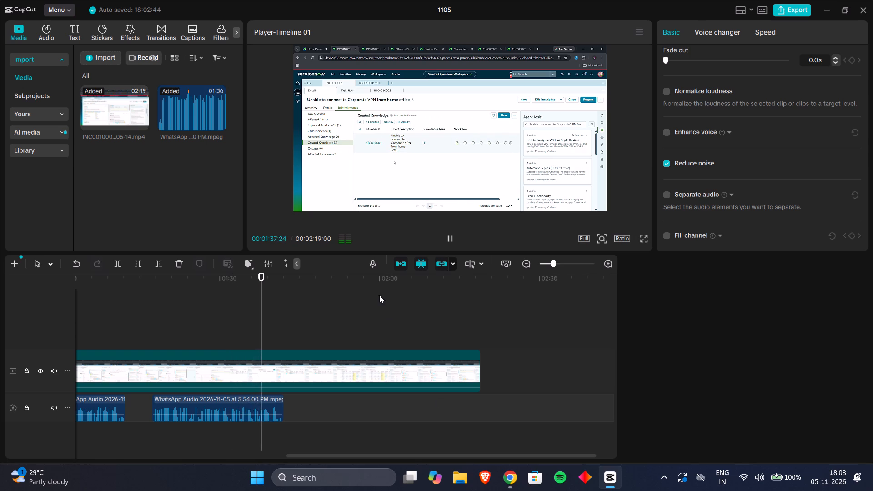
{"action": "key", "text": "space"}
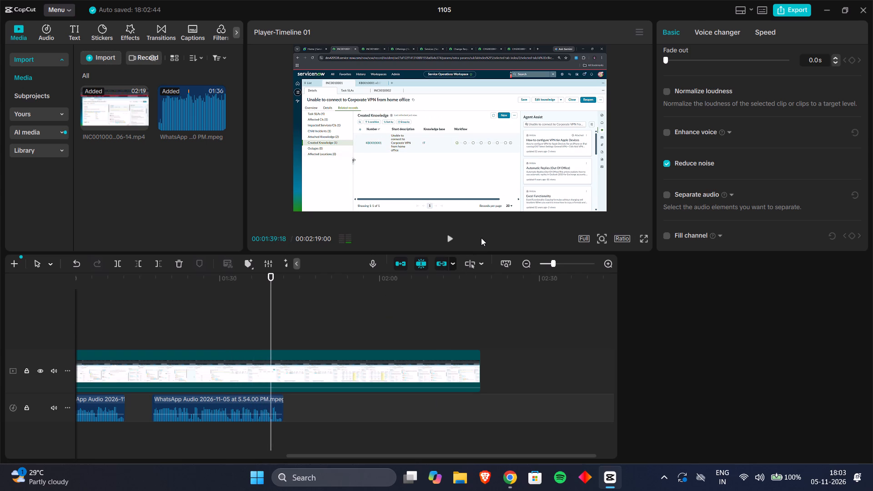
Split the last audio part at about 1 minute 39 seconds.
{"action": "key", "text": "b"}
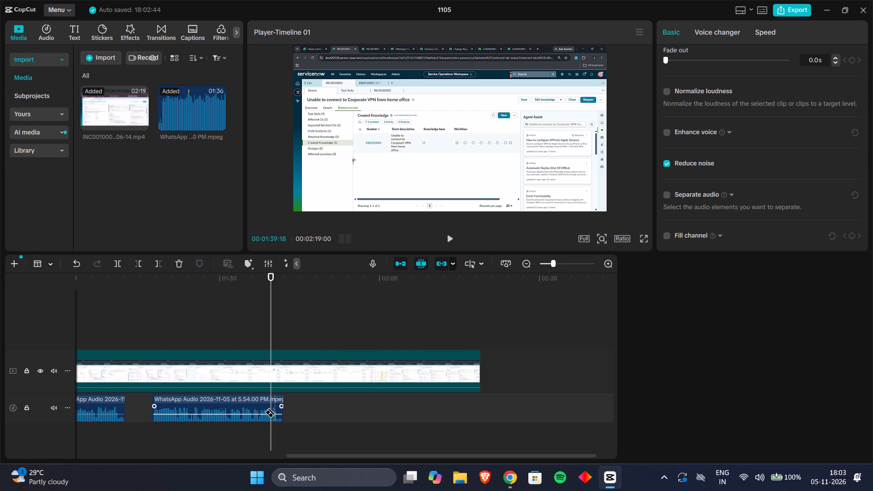
{"action": "left_click", "coordinate": [271, 404]}
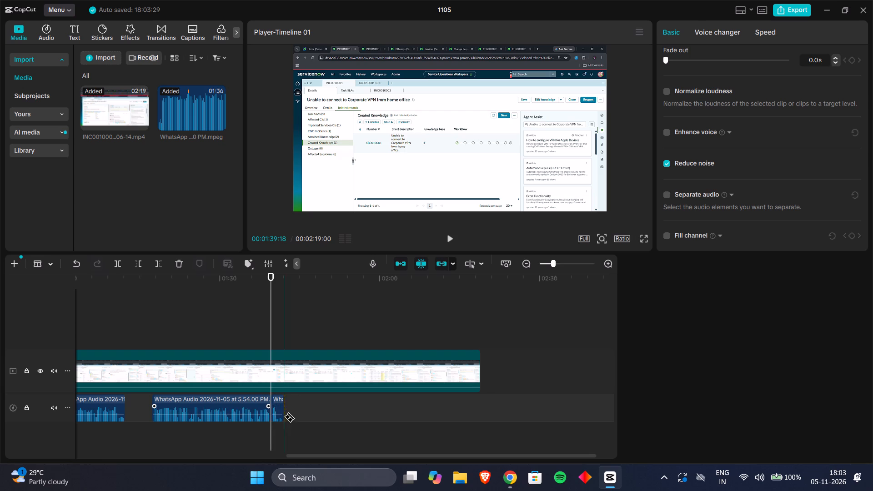
Move the short final audio part about 30 seconds later, starting at about 2 minutes 10 seconds.
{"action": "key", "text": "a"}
{"action": "left_click_drag", "start_coordinate": [277, 398], "coordinate": [413, 398]}
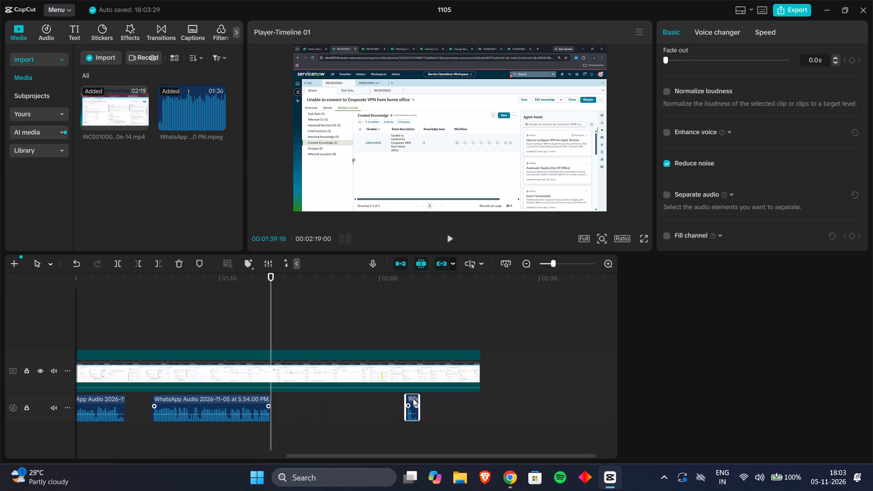
{"action": "left_click_drag", "start_coordinate": [413, 398], "coordinate": [440, 399]}
Split the second audio part at about 45 seconds.
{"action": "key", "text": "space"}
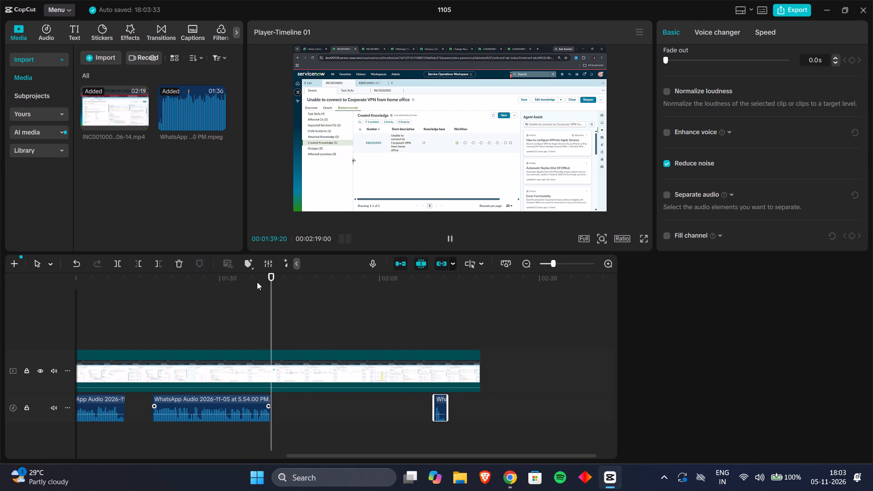
{"action": "left_click_drag", "start_coordinate": [268, 280], "coordinate": [0, 281]}
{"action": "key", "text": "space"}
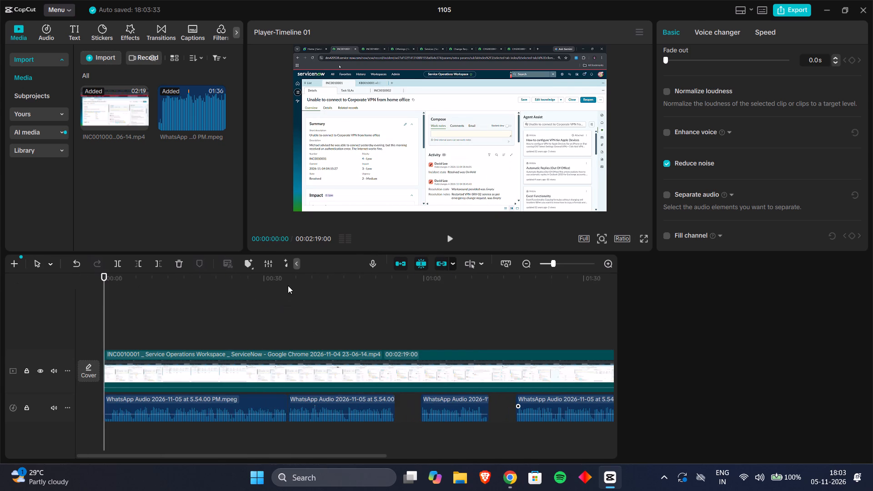
{"action": "left_click", "coordinate": [283, 284]}
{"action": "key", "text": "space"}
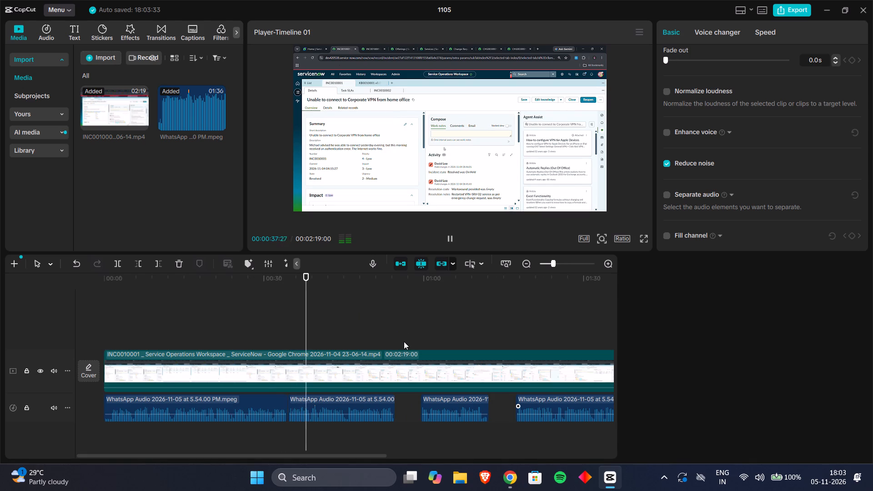
{"action": "scroll", "coordinate": [396, 340], "scroll_direction": "down", "scroll_amount": 3, "text": "alt"}
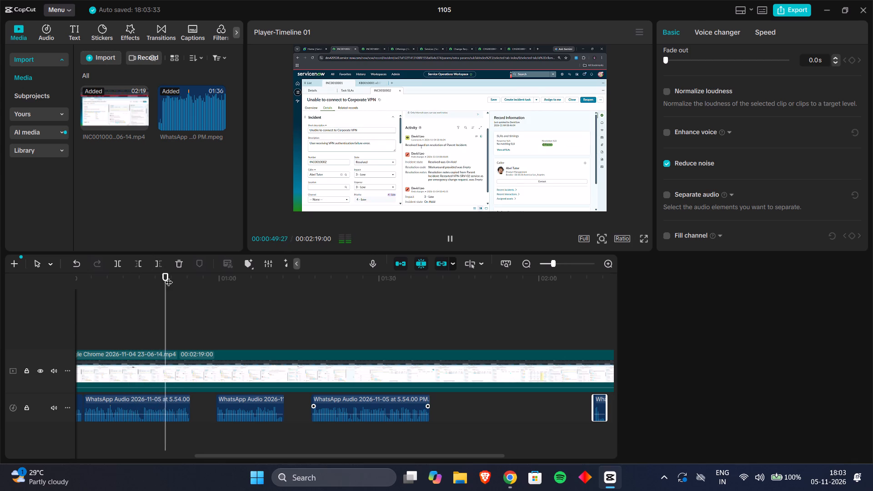
{"action": "left_click_drag", "start_coordinate": [170, 276], "coordinate": [135, 283]}
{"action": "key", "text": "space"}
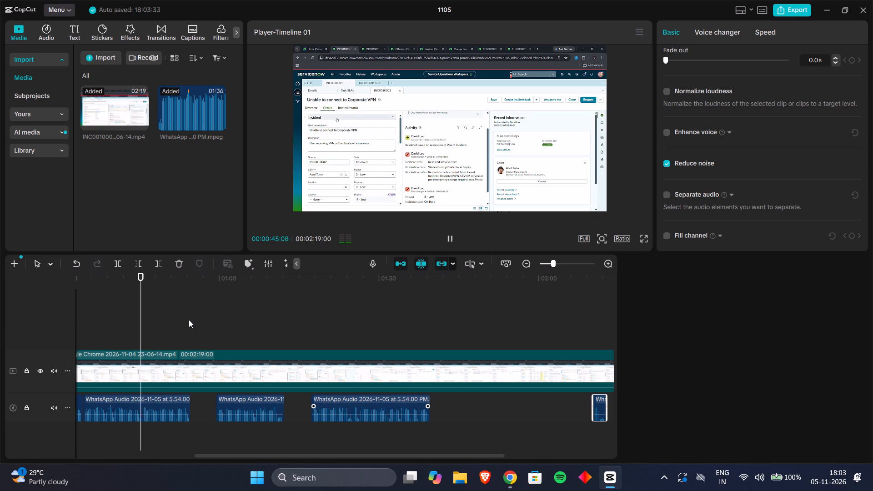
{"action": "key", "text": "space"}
{"action": "left_click", "coordinate": [145, 276]}
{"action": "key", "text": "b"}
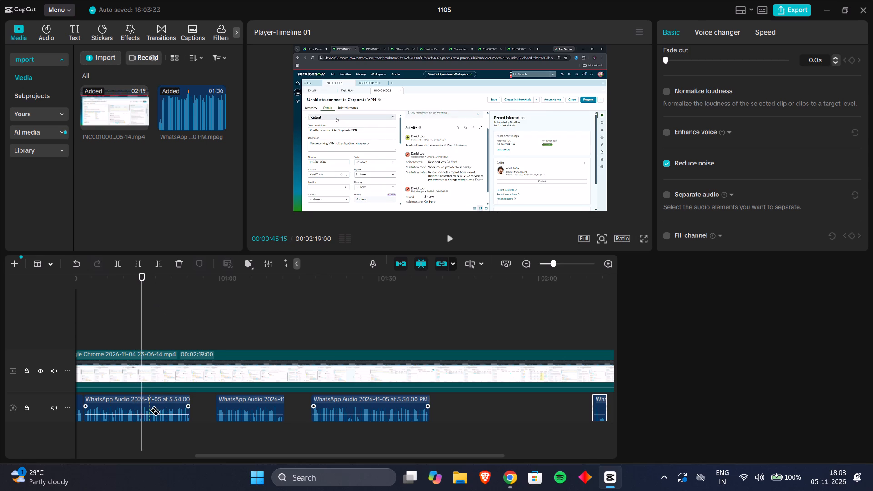
{"action": "left_click", "coordinate": [143, 401]}
Move the earlier half of the split second audio part into the gap before the short final part, starting at about 1 minute 48 seconds.
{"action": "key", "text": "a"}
{"action": "left_click_drag", "start_coordinate": [107, 397], "coordinate": [527, 406]}
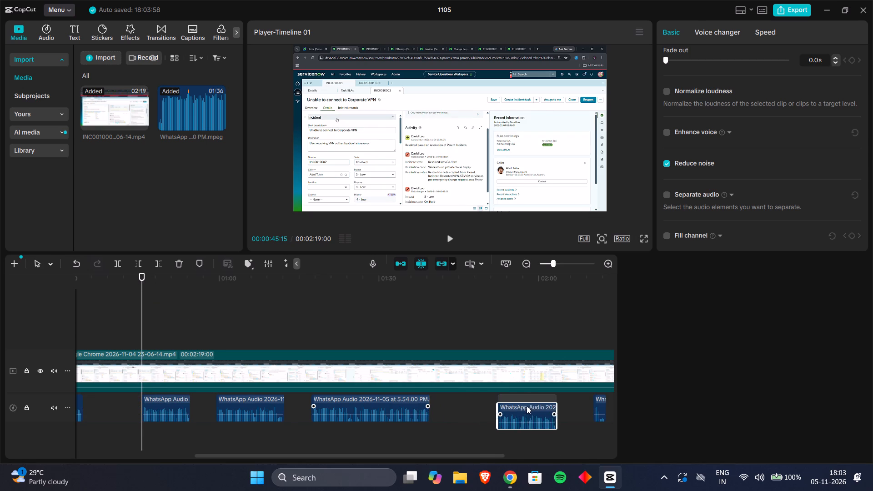
{"action": "left_click_drag", "start_coordinate": [527, 406], "coordinate": [505, 403]}
Move the first audio part about 5.5 seconds later from the timeline's start and play it against the video.
{"action": "left_click_drag", "start_coordinate": [136, 277], "coordinate": [20, 281]}
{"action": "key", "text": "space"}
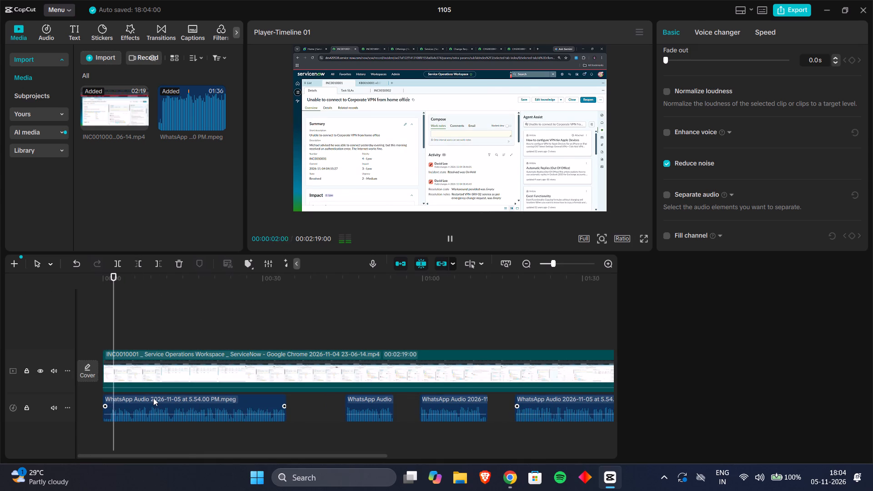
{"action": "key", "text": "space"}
{"action": "left_click_drag", "start_coordinate": [155, 398], "coordinate": [185, 400]}
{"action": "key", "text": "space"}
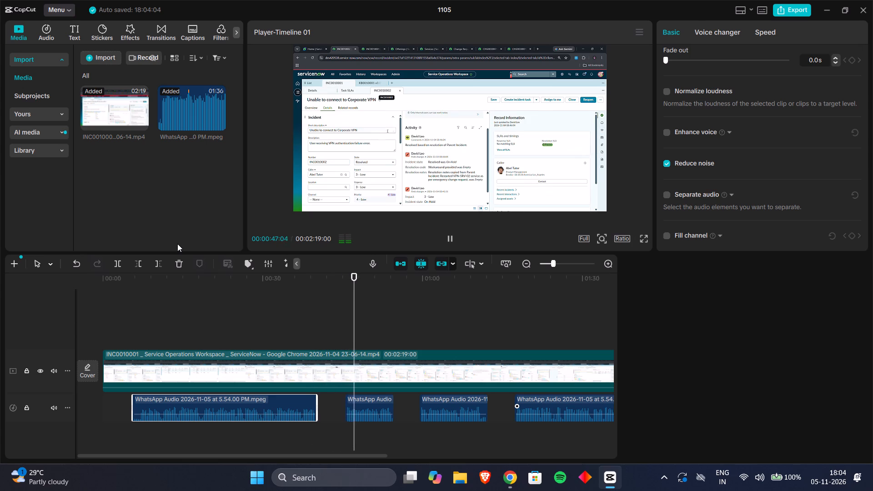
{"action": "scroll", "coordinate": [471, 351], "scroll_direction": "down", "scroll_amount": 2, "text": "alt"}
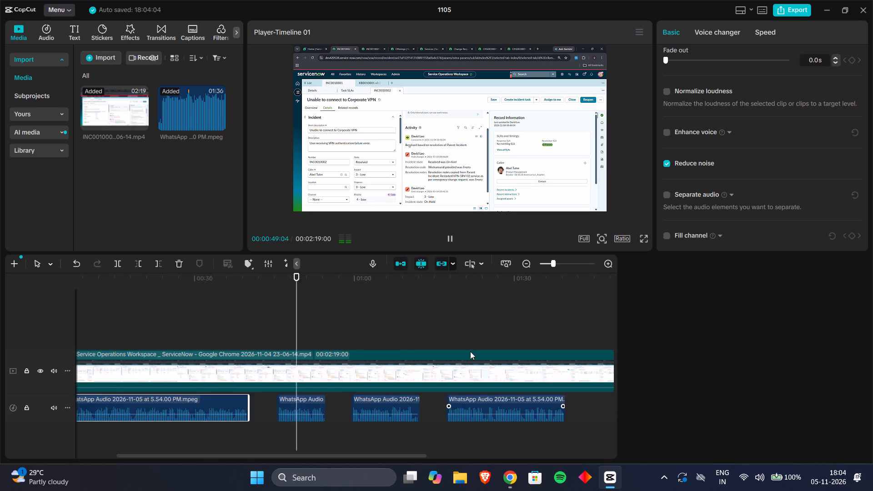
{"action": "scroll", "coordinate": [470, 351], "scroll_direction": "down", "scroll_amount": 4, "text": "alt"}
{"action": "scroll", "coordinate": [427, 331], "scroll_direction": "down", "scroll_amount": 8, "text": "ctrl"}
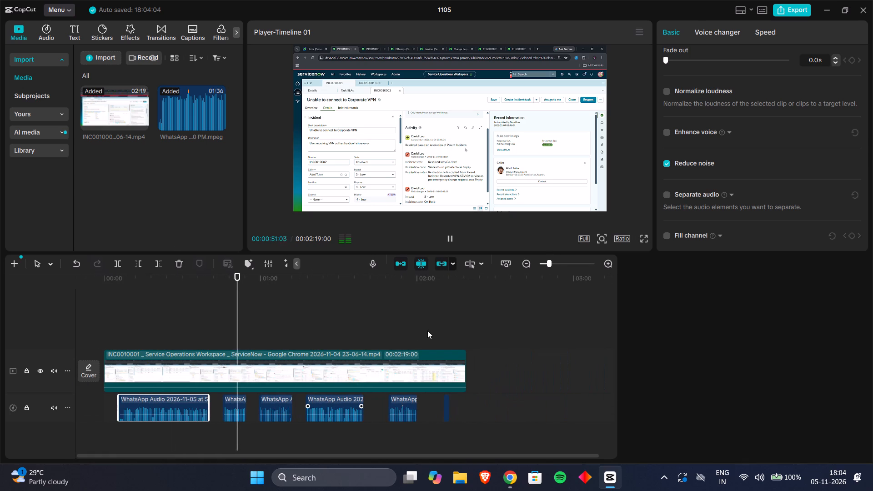
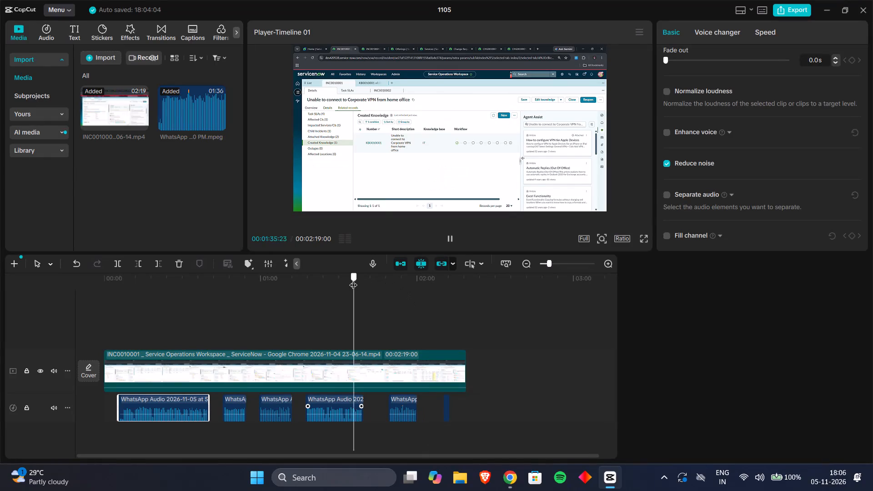
Play back the timeline from about 1:33 and around 1:50 to check the fourth and fifth audio parts against the video.
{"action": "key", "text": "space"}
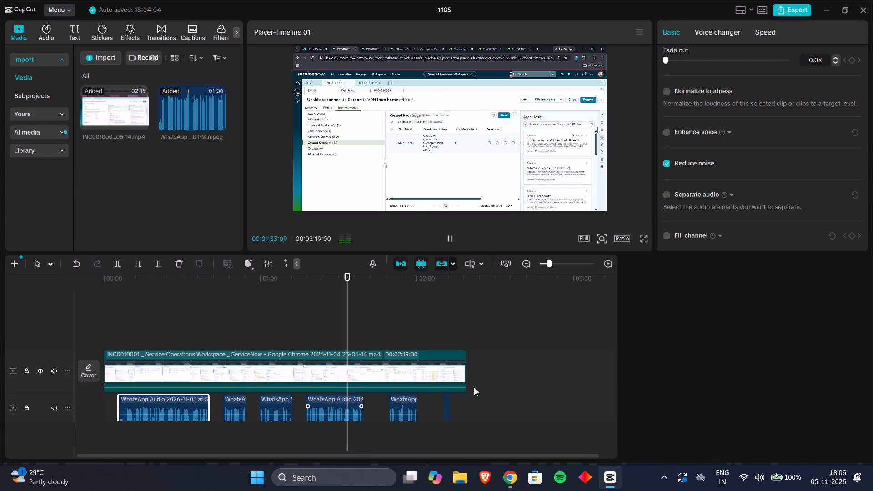
{"action": "scroll", "coordinate": [474, 387], "scroll_direction": "up", "scroll_amount": 6, "text": "alt"}
{"action": "scroll", "coordinate": [474, 387], "scroll_direction": "down", "scroll_amount": 4, "text": "alt"}
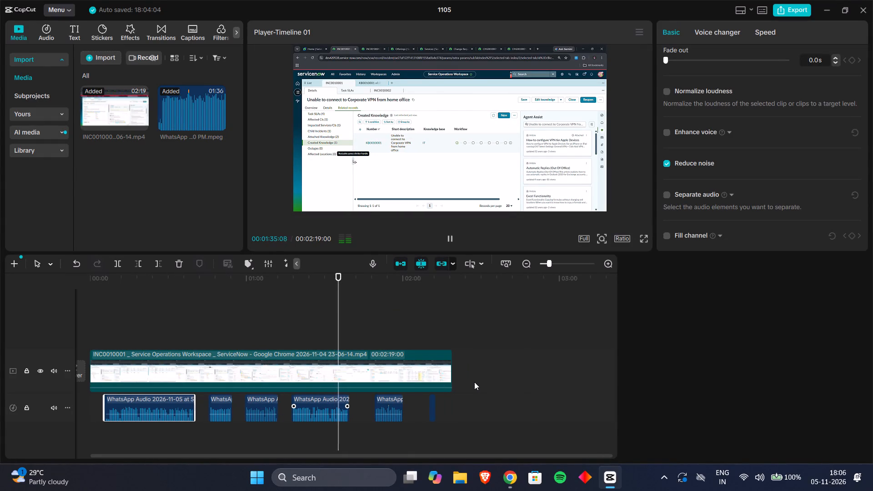
{"action": "scroll", "coordinate": [474, 382], "scroll_direction": "down", "scroll_amount": 4, "text": "shift"}
{"action": "scroll", "coordinate": [474, 382], "scroll_direction": "up", "scroll_amount": 3, "text": "shift"}
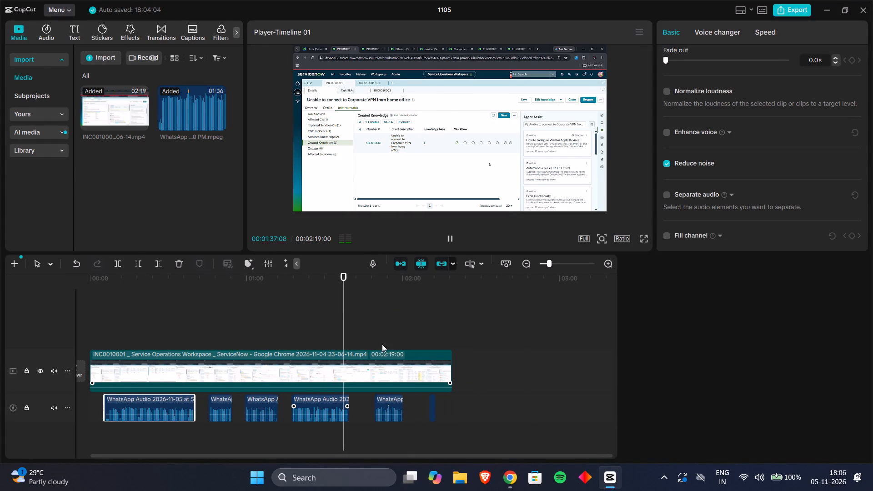
{"action": "left_click", "coordinate": [377, 278]}
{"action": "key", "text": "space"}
{"action": "scroll", "coordinate": [379, 341], "scroll_direction": "up", "scroll_amount": 6, "text": "alt"}
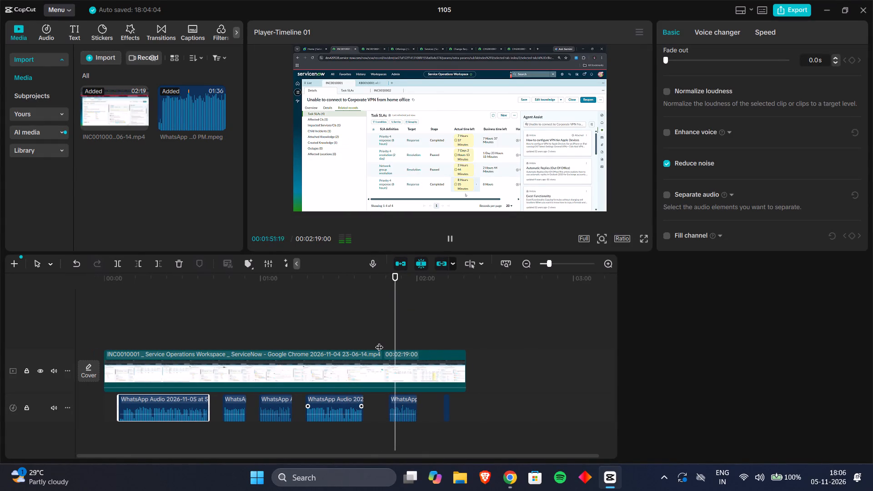
{"action": "scroll", "coordinate": [387, 346], "scroll_direction": "down", "scroll_amount": 5, "text": "ctrl"}
{"action": "scroll", "coordinate": [376, 347], "scroll_direction": "up", "scroll_amount": 14, "text": "ctrl"}
{"action": "scroll", "coordinate": [376, 347], "scroll_direction": "down", "scroll_amount": 1}
{"action": "scroll", "coordinate": [376, 347], "scroll_direction": "up", "scroll_amount": 2}
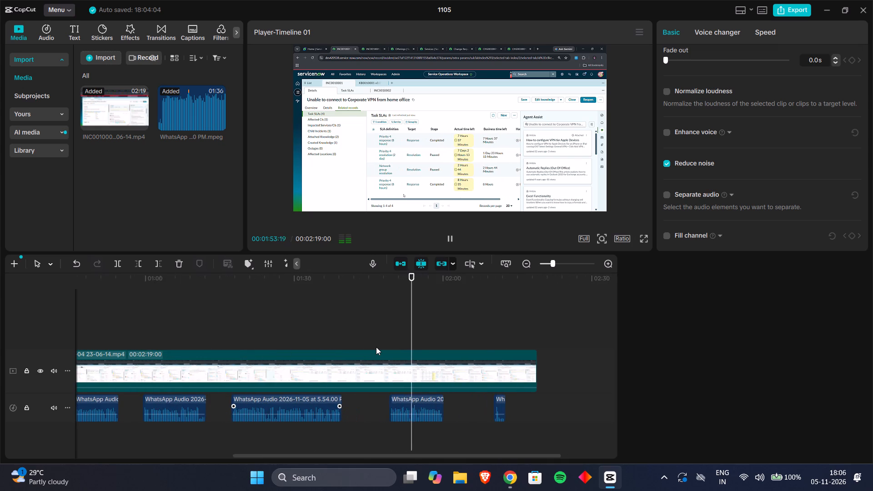
Trim about one second off the start of the fifth WhatsApp audio part, near 1:50 on the timeline.
{"action": "scroll", "coordinate": [376, 347], "scroll_direction": "up", "scroll_amount": 5, "text": "ctrl"}
{"action": "left_click_drag", "start_coordinate": [375, 284], "coordinate": [364, 278]}
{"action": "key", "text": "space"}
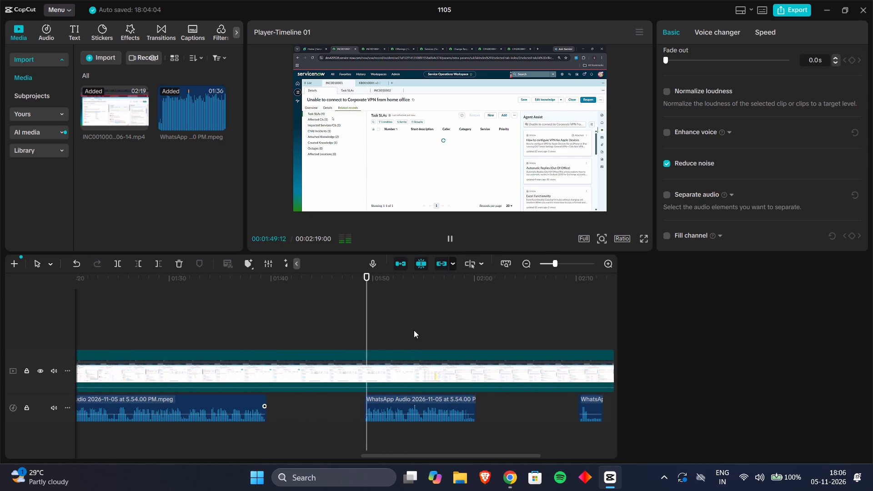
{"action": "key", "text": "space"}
{"action": "left_click", "coordinate": [391, 401]}
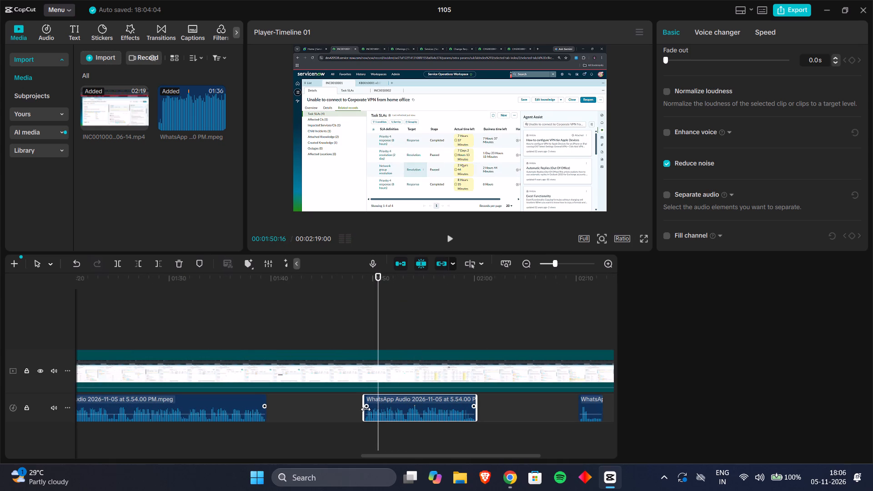
{"action": "left_click_drag", "start_coordinate": [364, 415], "coordinate": [375, 417]}
Play the timeline from the start of the trimmed fifth audio part to check its match with the video.
{"action": "left_click_drag", "start_coordinate": [379, 274], "coordinate": [371, 274]}
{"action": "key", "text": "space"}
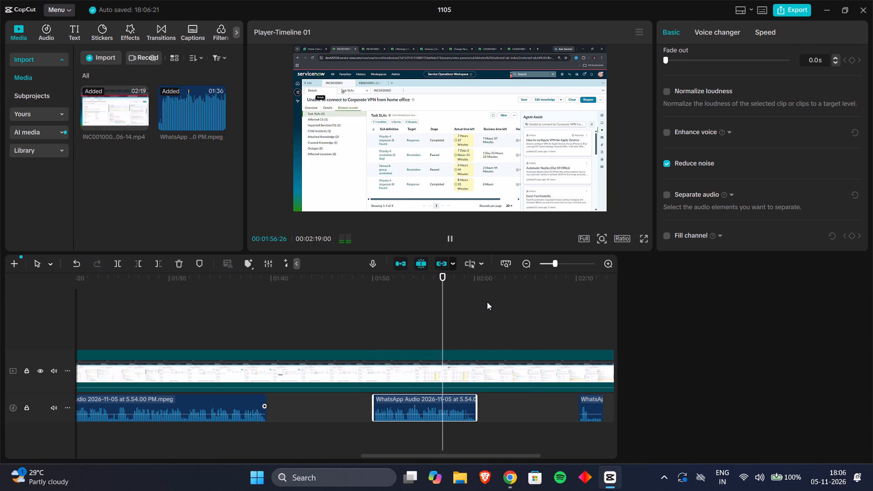
{"action": "scroll", "coordinate": [487, 302], "scroll_direction": "down", "scroll_amount": 7, "text": "ctrl"}
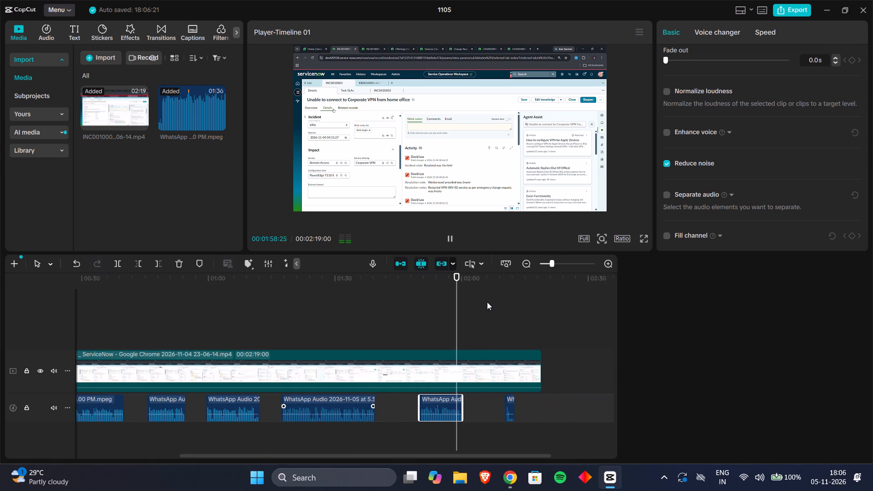
{"action": "scroll", "coordinate": [487, 302], "scroll_direction": "down", "scroll_amount": 6, "text": "ctrl"}
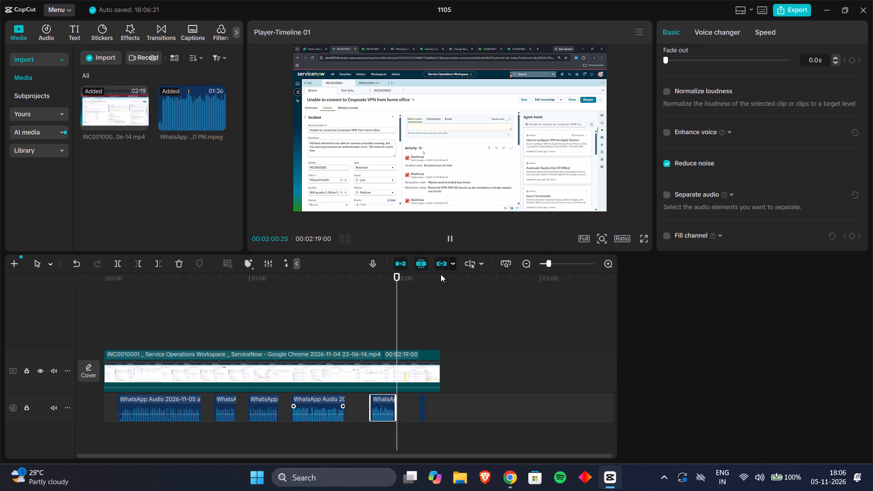
Name the video ServiceNow Incident Management in the export settings.
{"action": "left_click", "coordinate": [788, 12]}
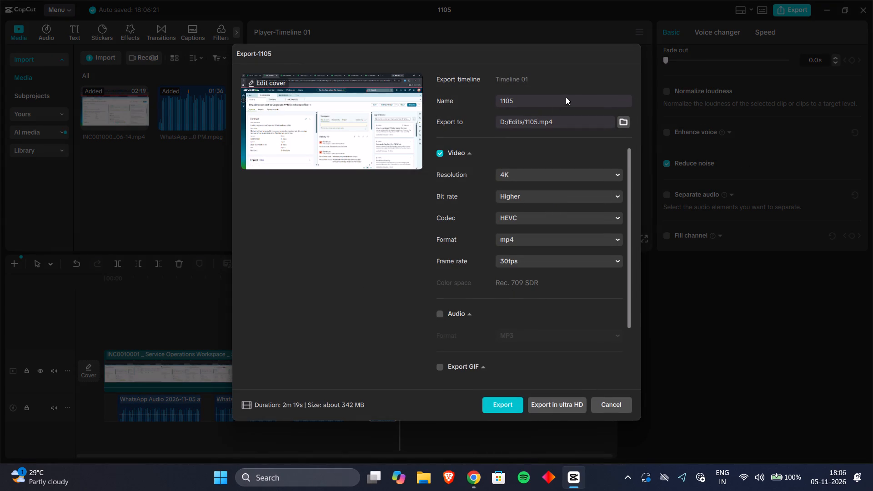
{"action": "double_click", "coordinate": [531, 104]}
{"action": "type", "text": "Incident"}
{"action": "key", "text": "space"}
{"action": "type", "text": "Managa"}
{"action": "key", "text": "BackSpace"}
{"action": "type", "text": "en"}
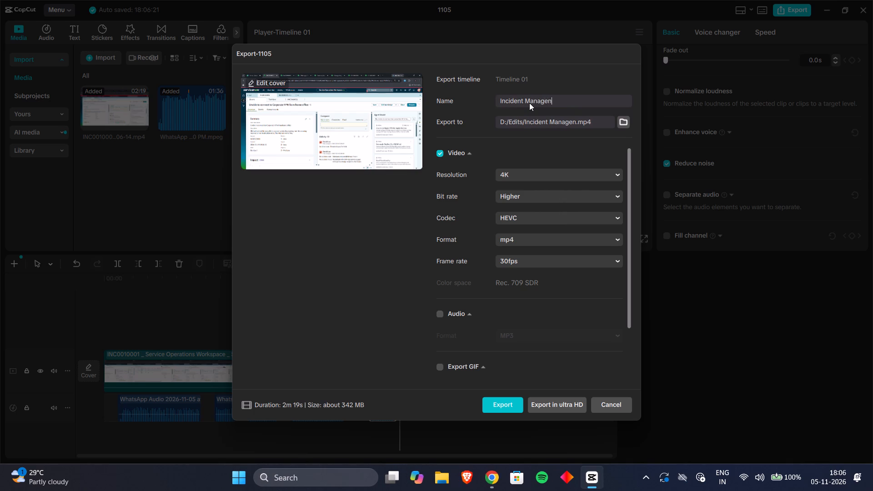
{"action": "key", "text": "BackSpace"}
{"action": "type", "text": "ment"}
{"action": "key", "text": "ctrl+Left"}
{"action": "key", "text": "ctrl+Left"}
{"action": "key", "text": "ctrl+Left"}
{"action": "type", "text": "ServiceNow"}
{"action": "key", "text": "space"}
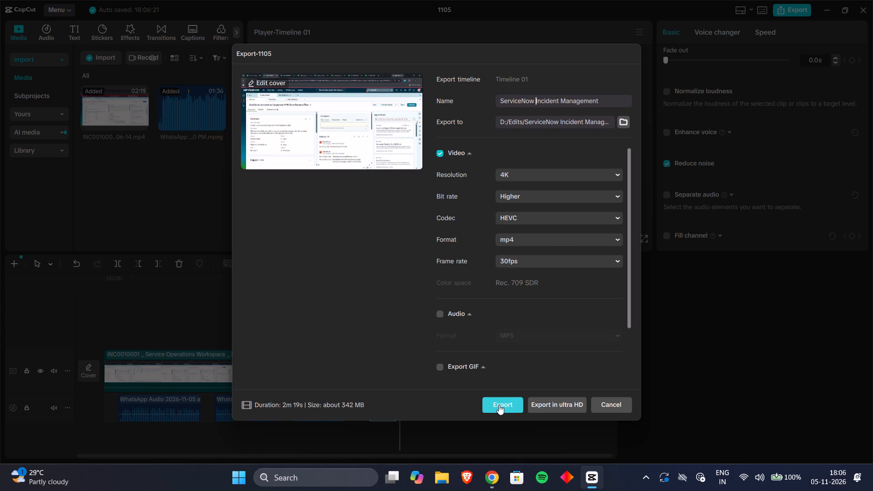
Export the video as ServiceNow Incident Management in 4K, higher bit rate, HEVC, mp4 at 30fps.
{"action": "left_click", "coordinate": [501, 407]}
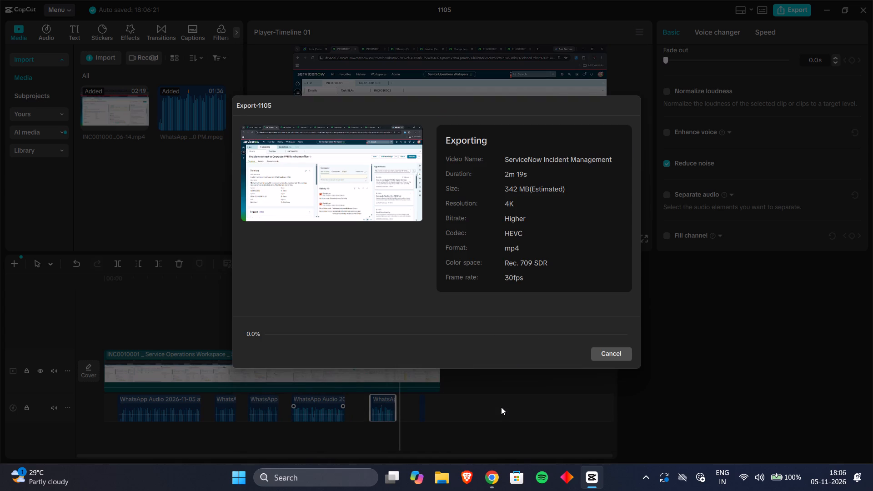
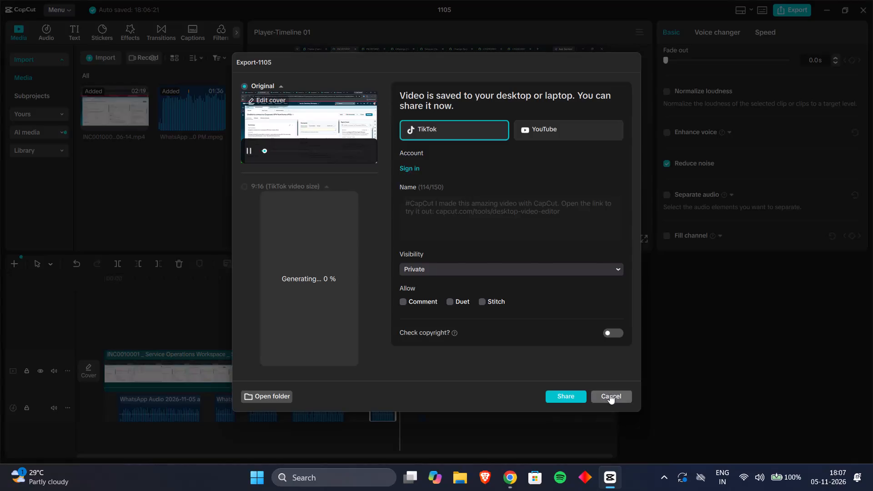
Close the finished export window and the 1105 project, and exit CapCut completely to the desktop.
{"action": "left_click", "coordinate": [872, 0]}
{"action": "left_click", "coordinate": [866, 4]}
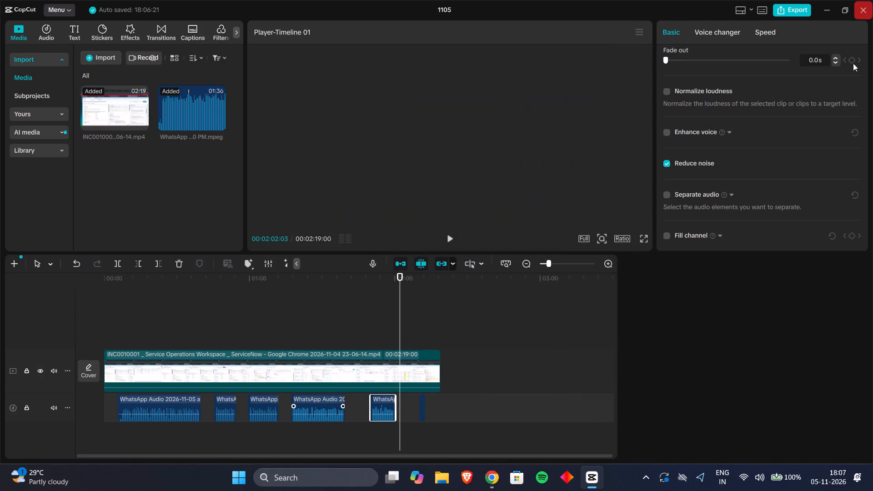
{"action": "right_click", "coordinate": [519, 108]}
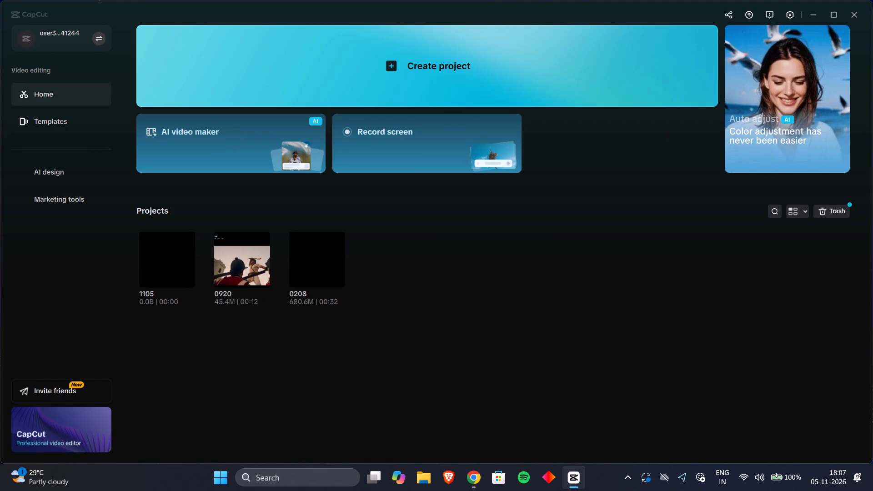
{"action": "left_click", "coordinate": [872, 0]}
{"action": "left_click", "coordinate": [855, 11]}
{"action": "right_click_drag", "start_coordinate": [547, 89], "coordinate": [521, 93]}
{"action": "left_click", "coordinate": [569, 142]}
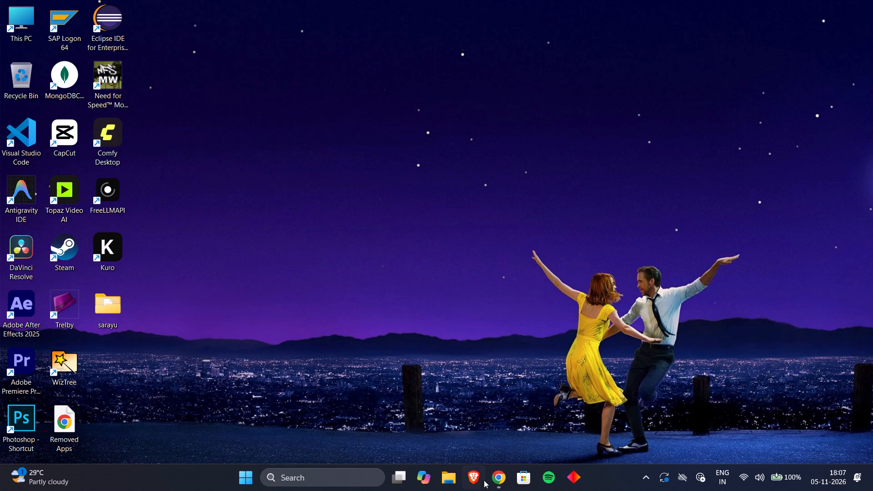